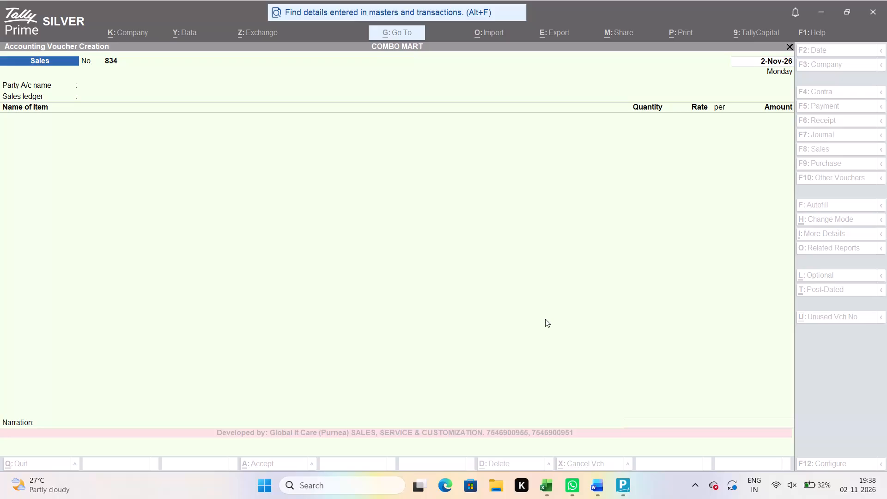
Leave the blank sales voucher without saving and return to the Gateway of Tally.
key(Escape)
key(Escape)
click(545, 319)
key(Escape)
key(Escape)
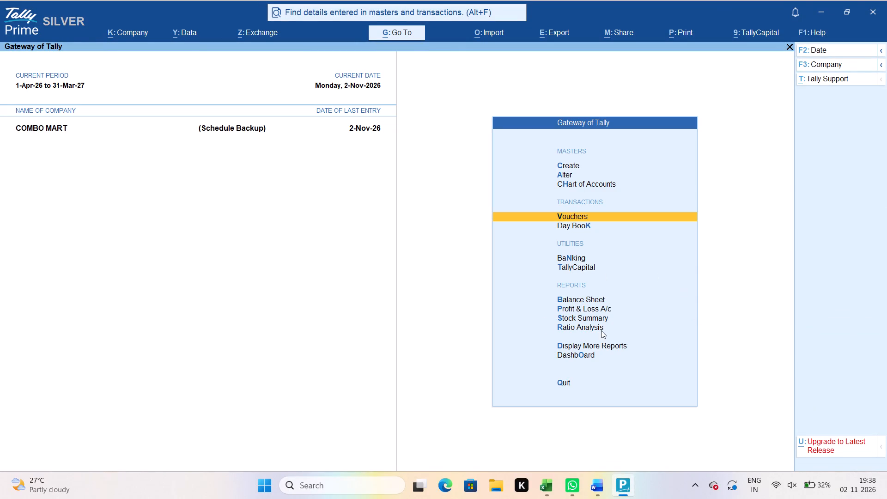
Open sales voucher 831 for alteration from the RESTART MOBILE ledger in the account books.
click(600, 347)
click(583, 225)
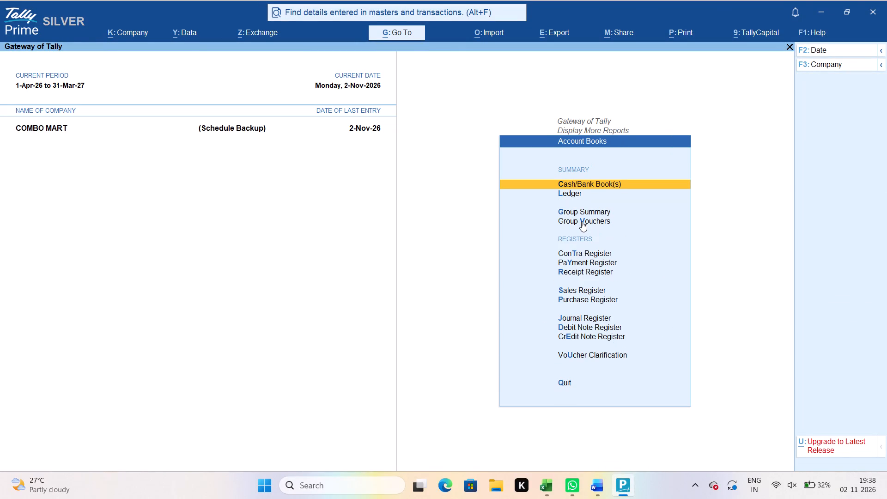
click(566, 196)
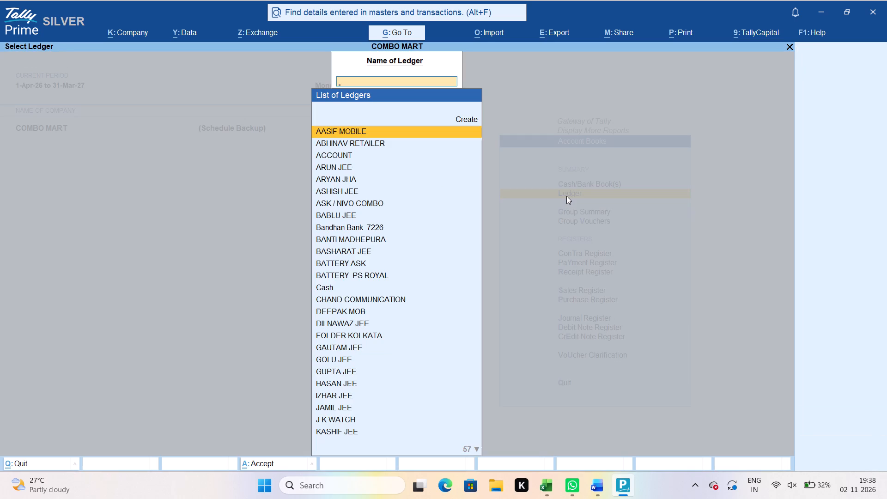
text(RESTAR)
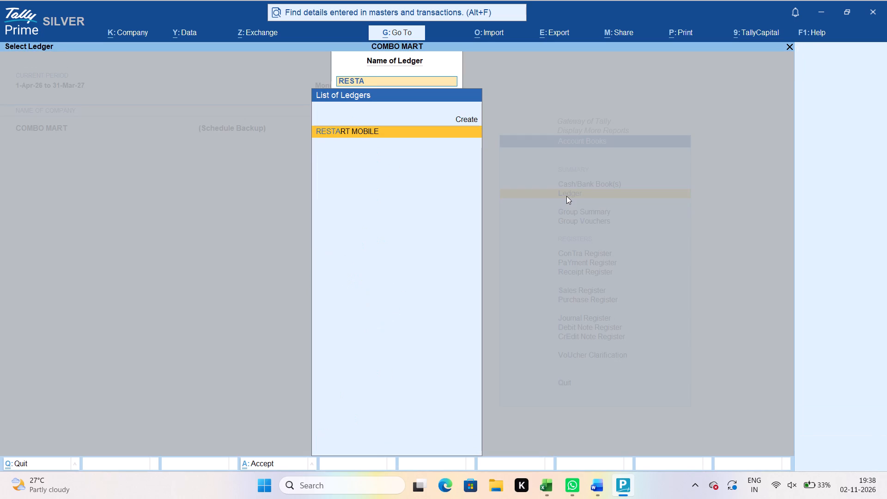
key(Return)
key(Return)
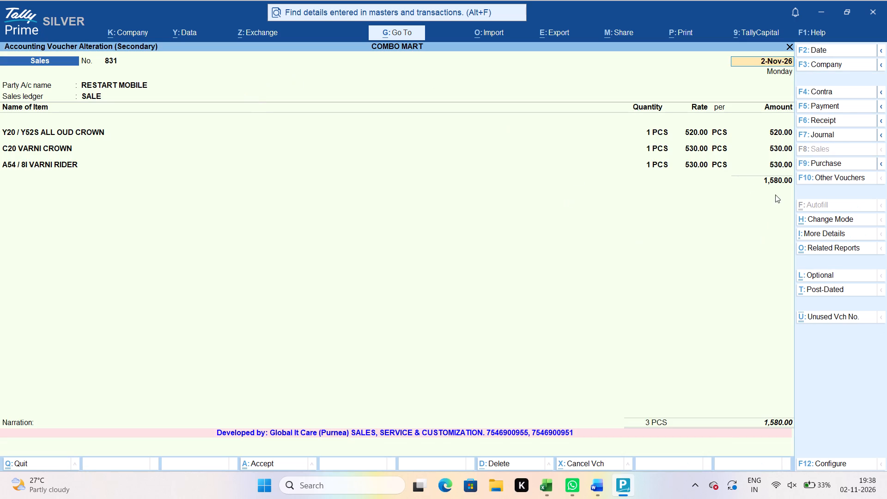
Replace the A54 / 8I VARNI RIDER item in the sales voucher with A53 / 54 VARNI RIDER.
click(696, 166)
key(BackSpace)
key(BackSpace)
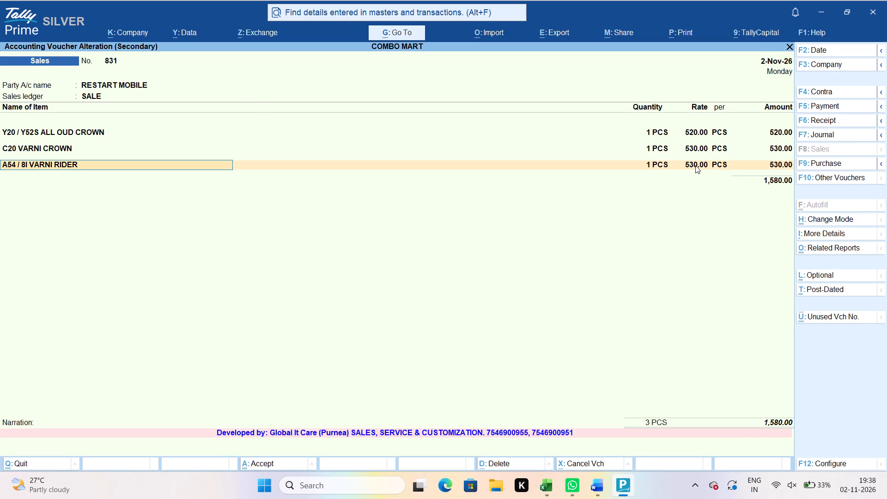
text(A53)
key(space)
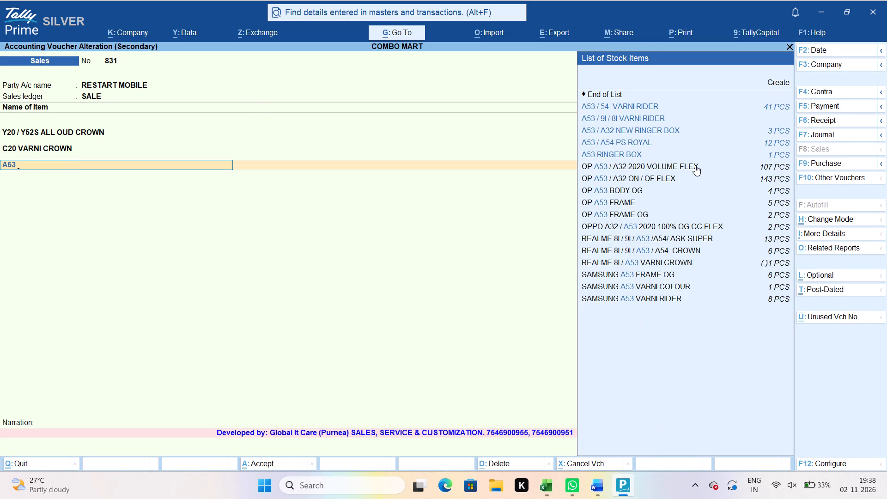
key(5)
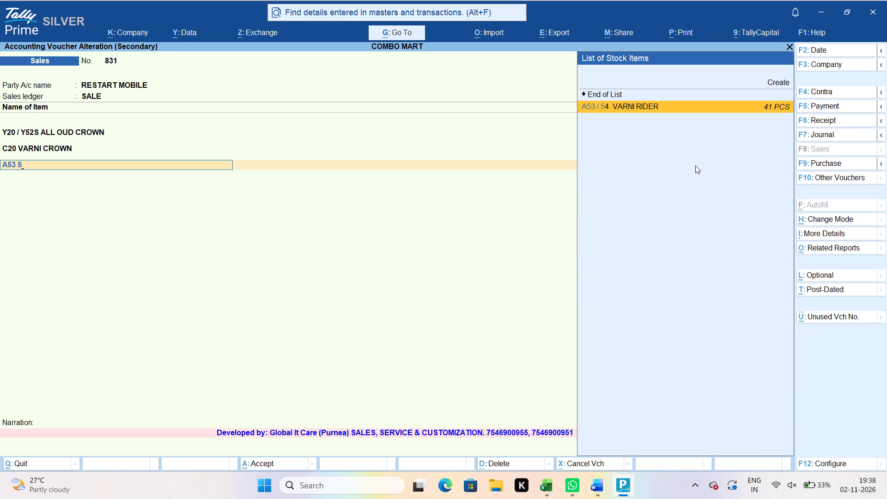
key(Return)
key(Return)
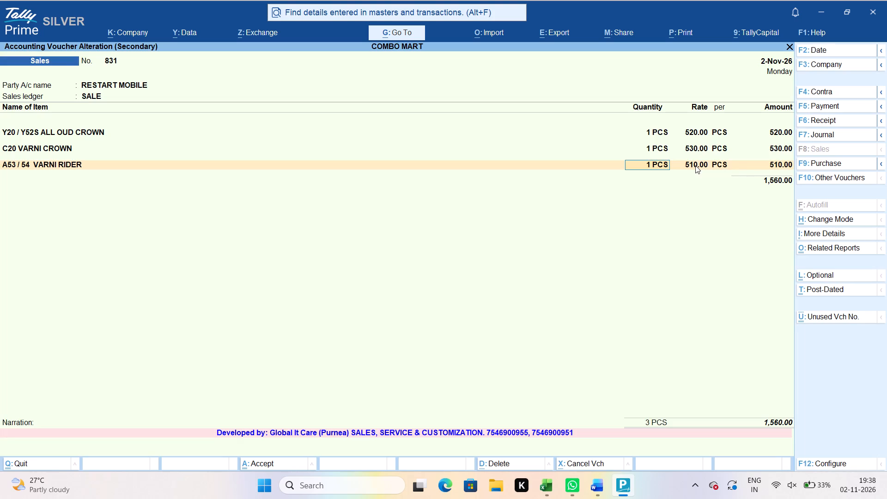
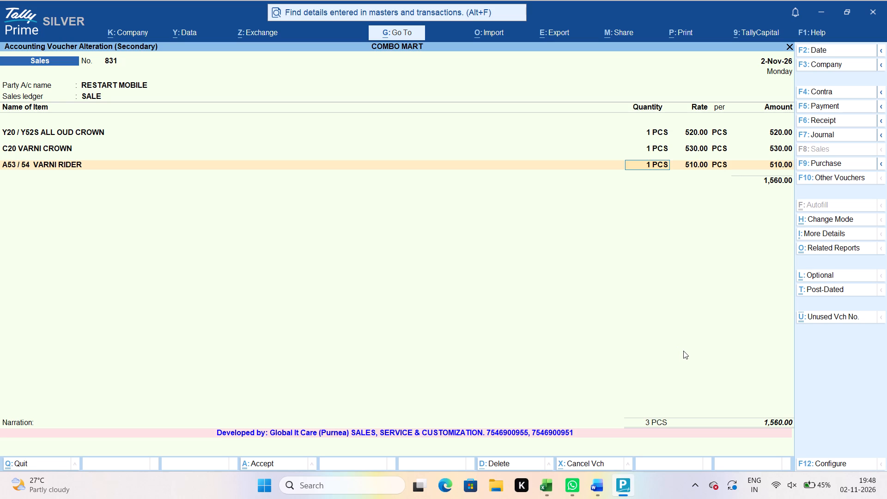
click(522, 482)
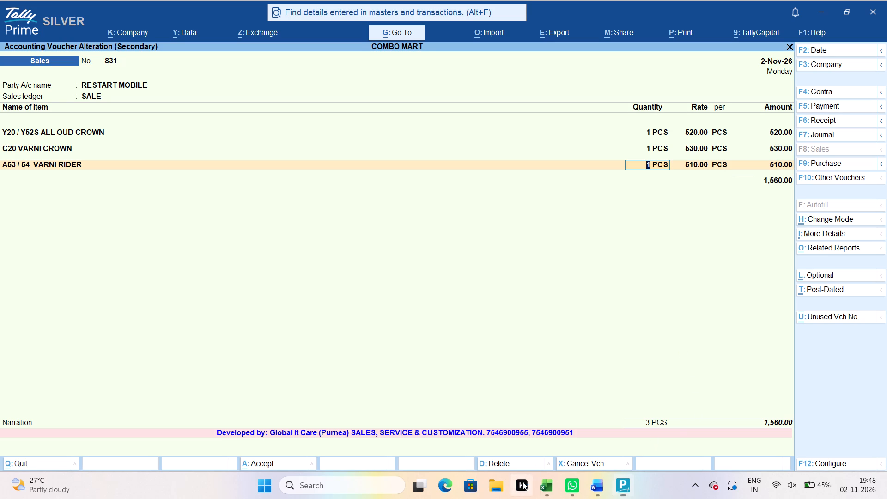
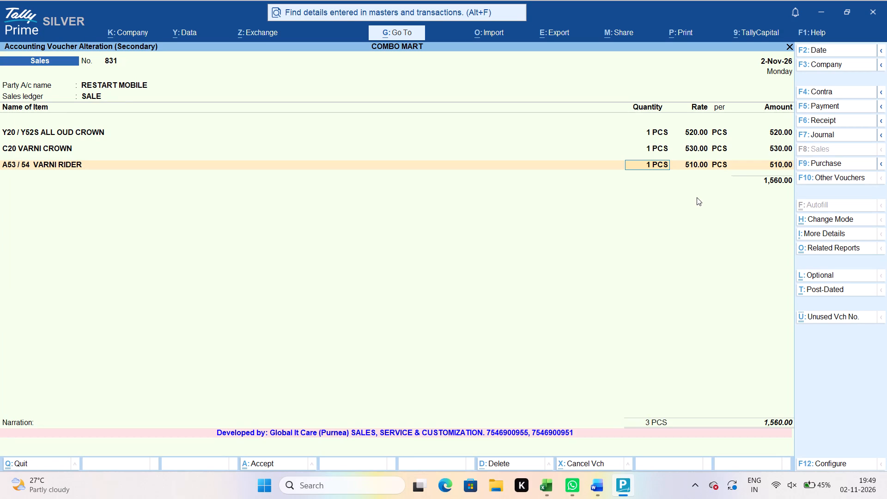
Set the rate of A53 / 54 VARNI RIDER to 530 and save the altered sales voucher 831.
key(Return)
text(530)
key(Return)
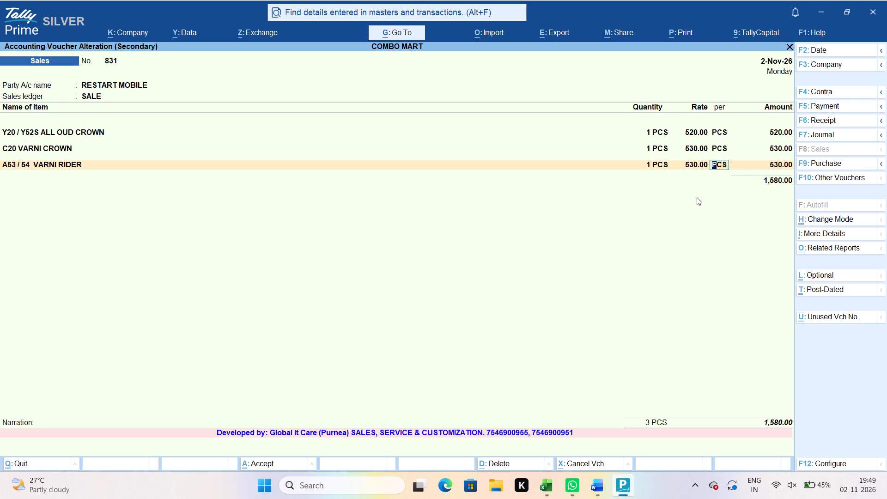
key(ctrl+a)
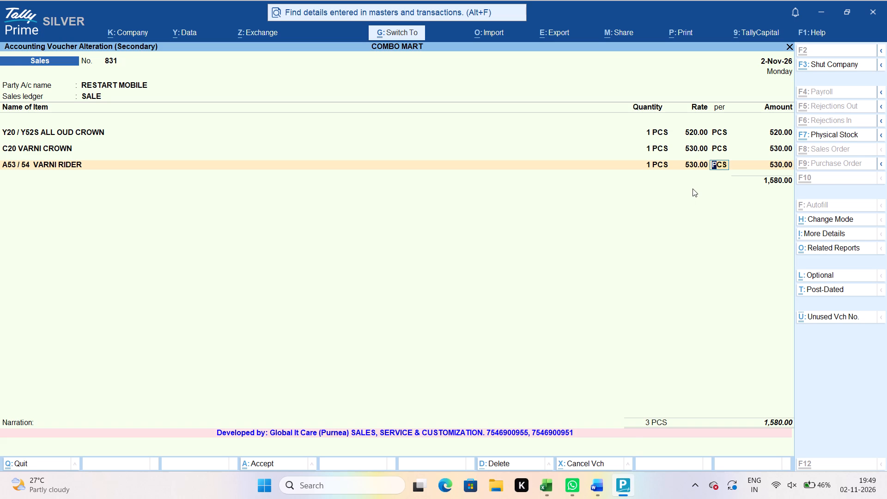
Leave the ledger reports, return to the Gateway of Tally and open a new sales voucher.
key(Escape)
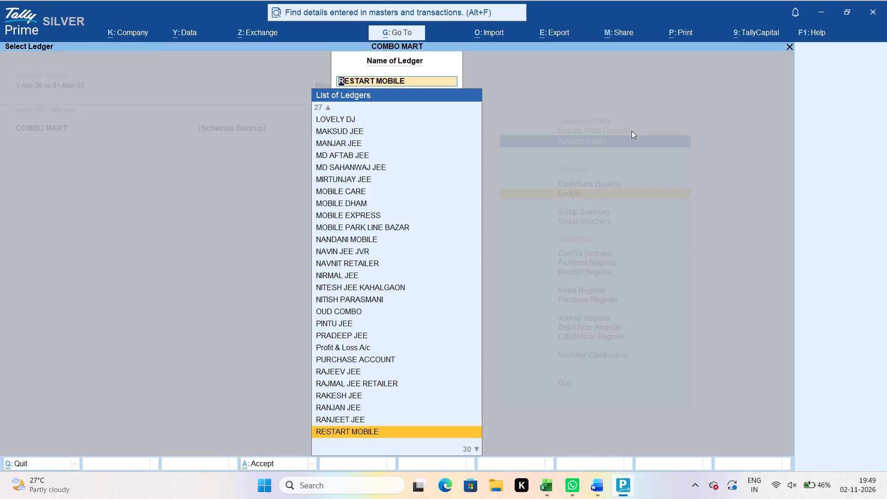
key(Escape)
key(Escape)
key(Escape)
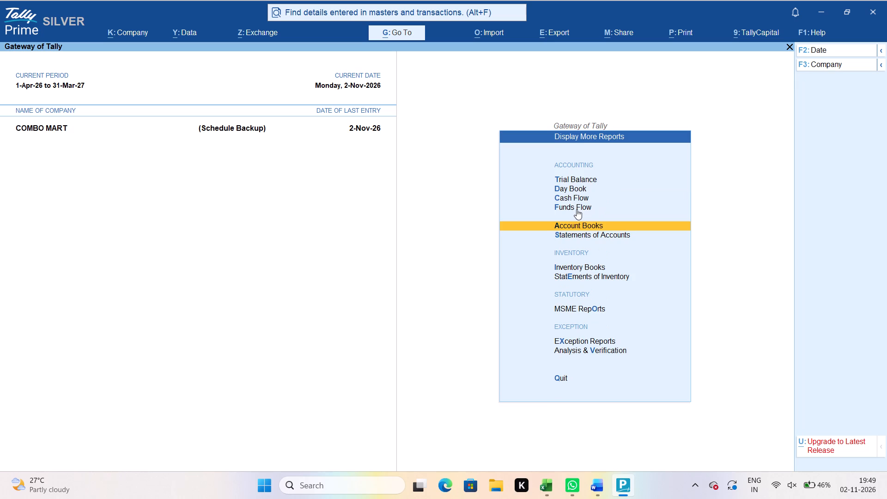
key(Escape)
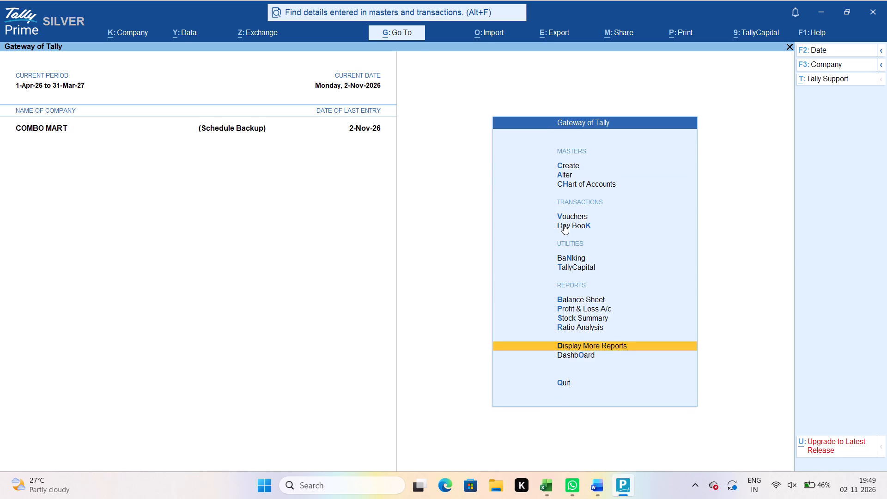
click(564, 224)
key(Escape)
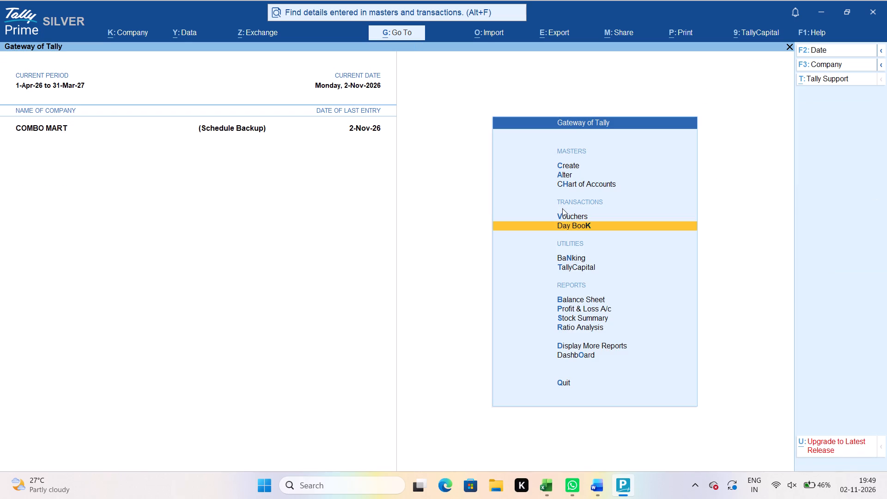
click(568, 212)
key(Up)
key(Return)
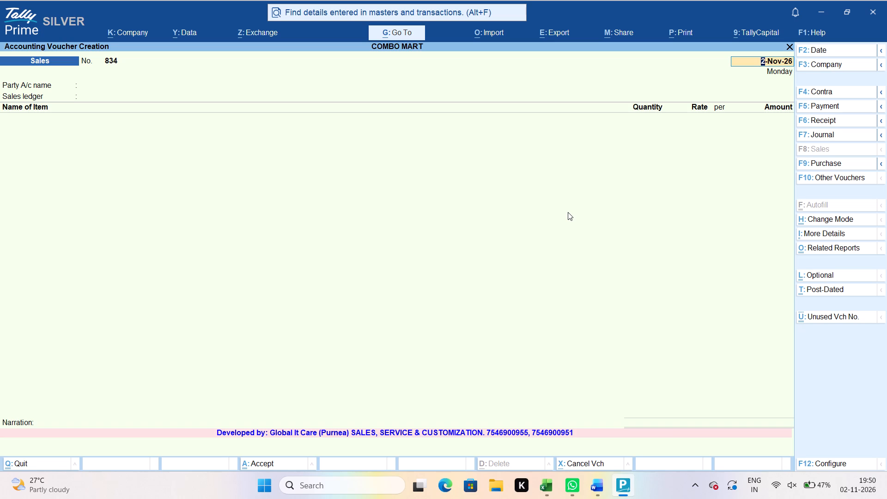
Choose GOLU JEE as the voucher's party, accept the party details and use SALE as the sales ledger.
key(Return)
text(GOLU)
key(space)
key(Return)
key(ctrl+a)
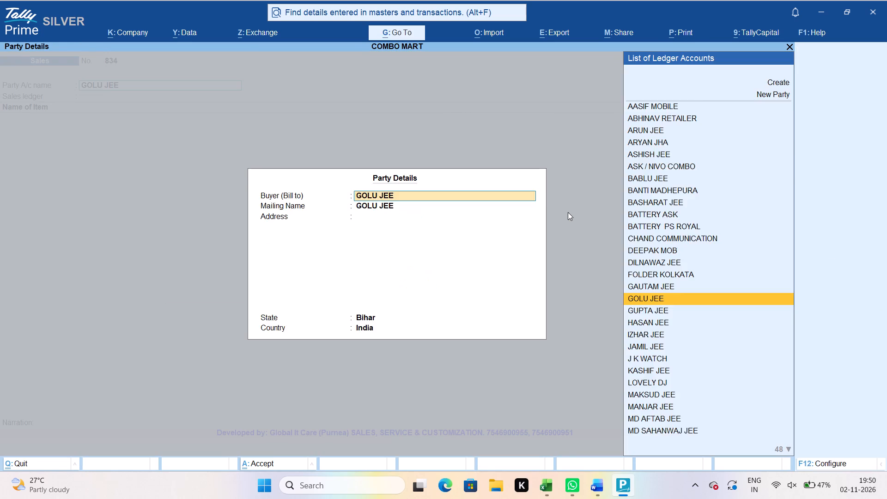
key(ctrl+a)
key(Return)
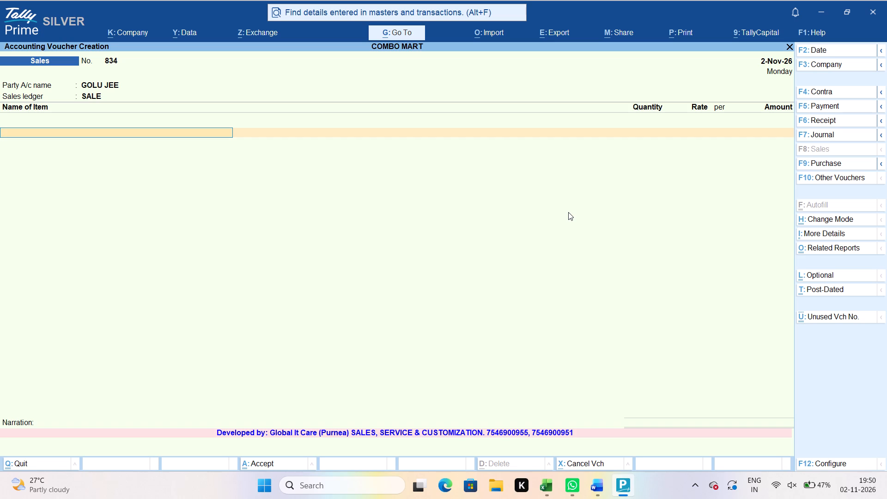
Add the stock item MI 9A VARNI CROWN with a quantity of 4 PCS at a rate of 500.
text(9A)
key(space)
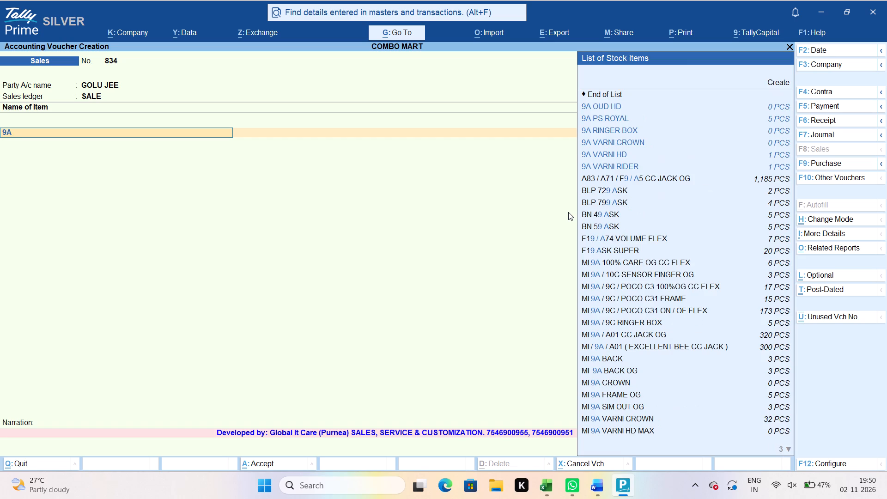
text(VAR)
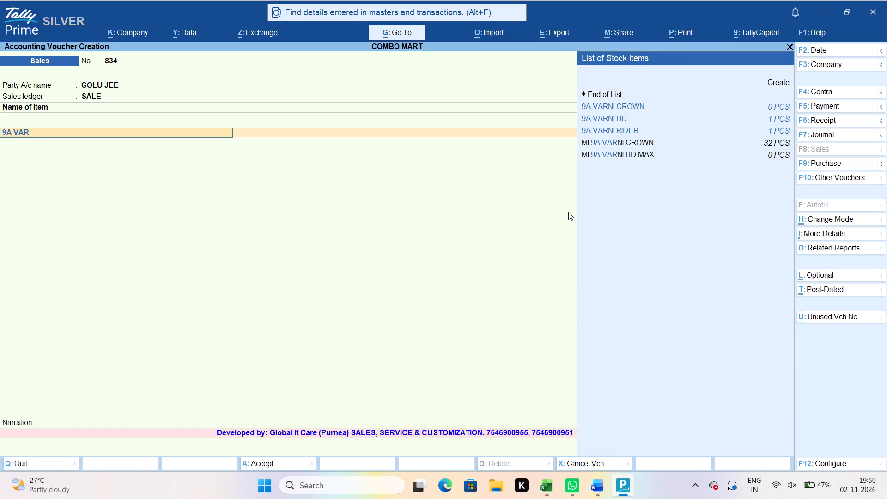
key(Down)
key(Down)
key(Down)
key(Down)
key(Down)
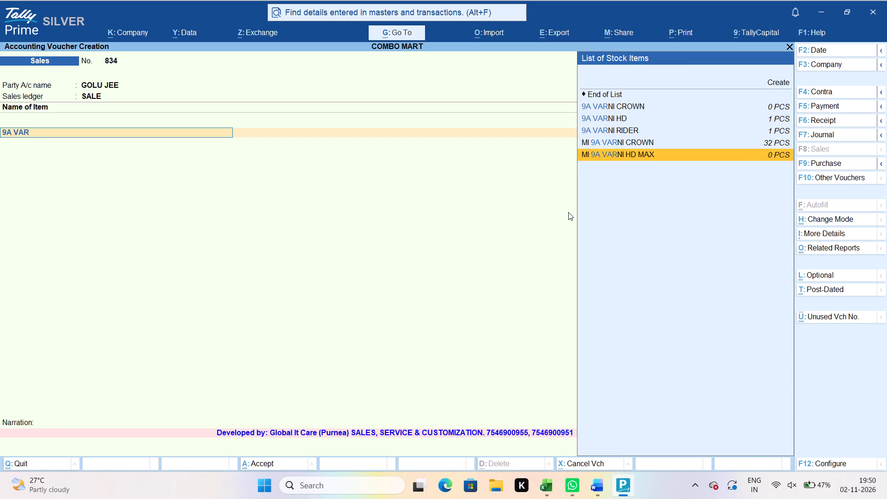
key(Up)
key(Return)
key(Return)
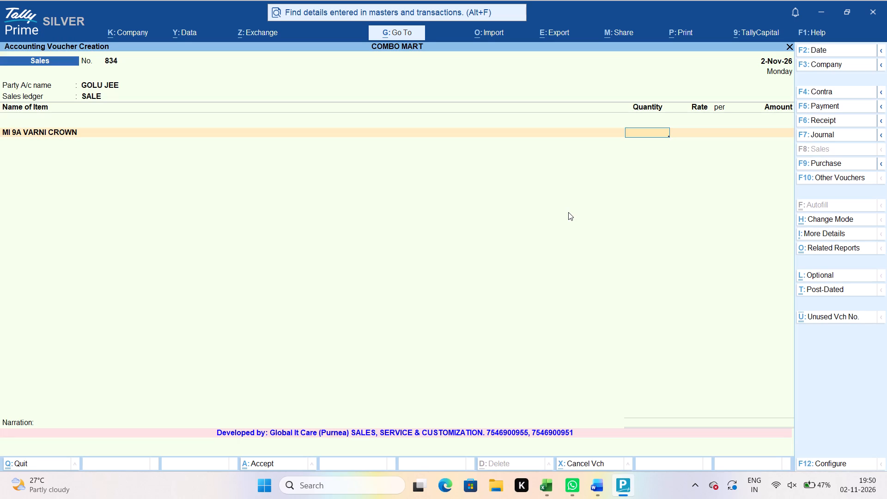
key(4)
key(Return)
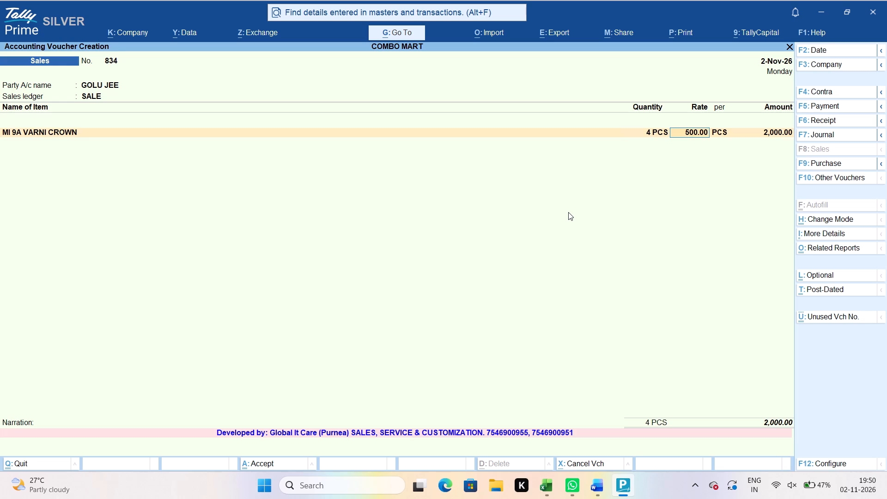
key(Return)
key(Return)
key(Return)
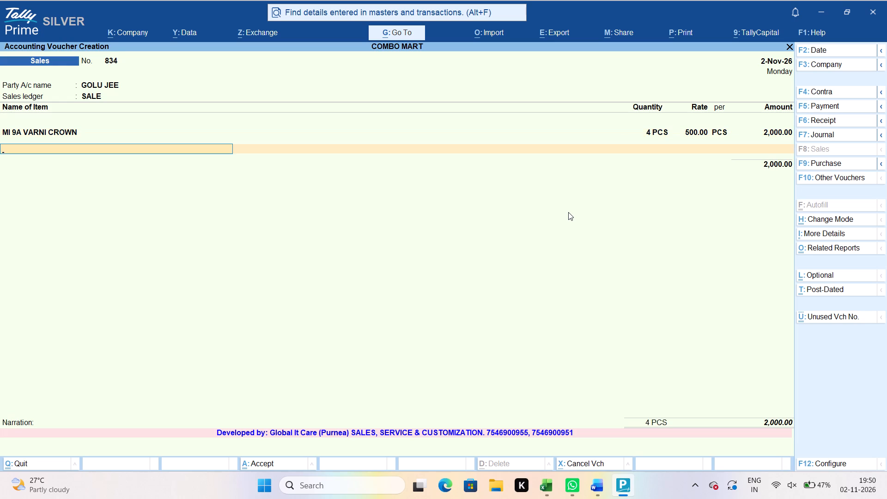
Add the stock item C55 CROWN as the second line with a quantity of 1 PCS at a rate of 680.
text(C55)
key(space)
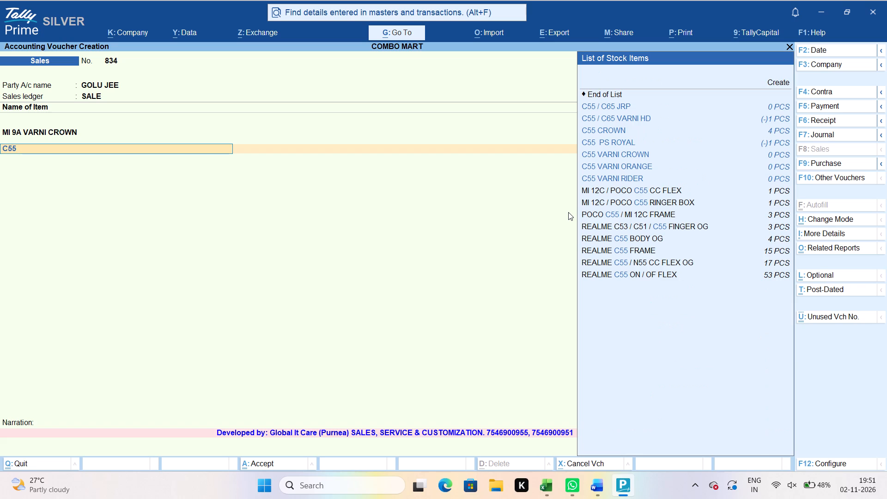
text(CR)
key(Return)
key(Return)
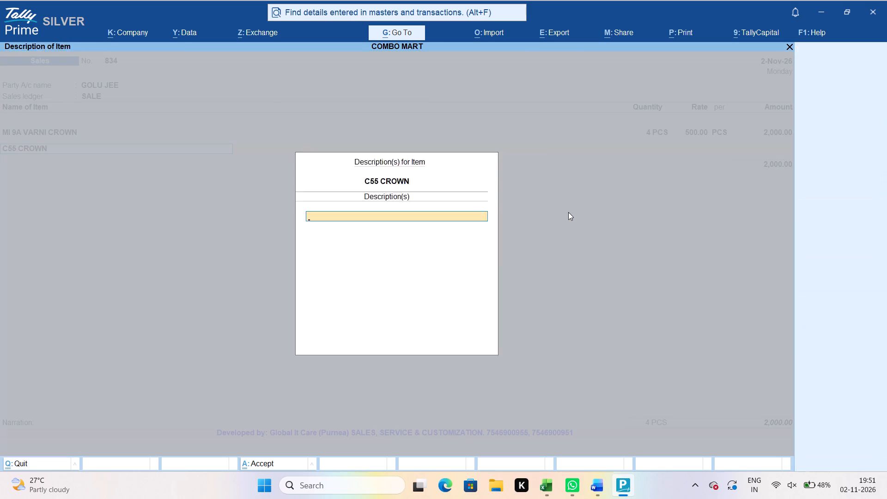
key(1)
key(Return)
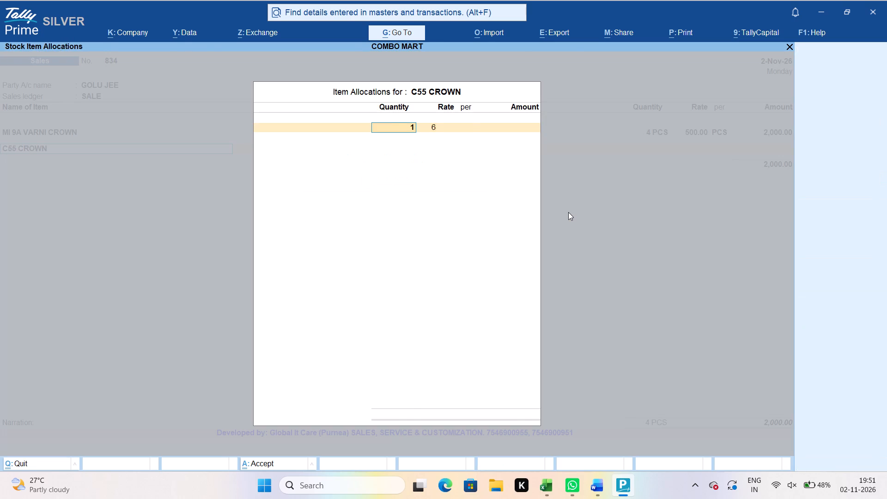
key(Return)
key(Return)
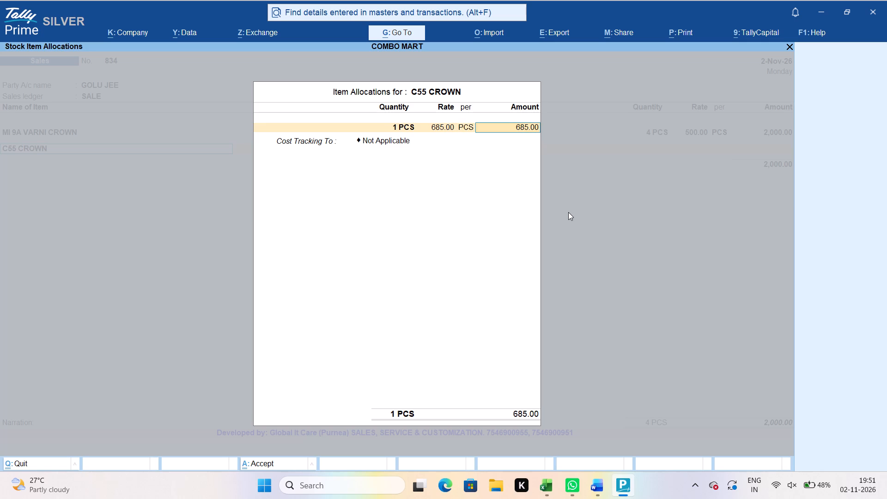
key(BackSpace)
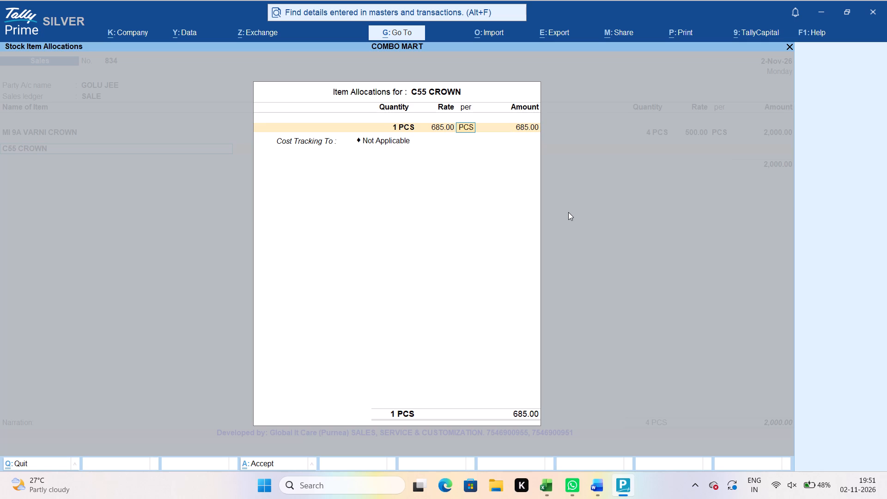
key(BackSpace)
text(680)
key(Return)
key(Return)
key(Return)
key(Return)
key(Return)
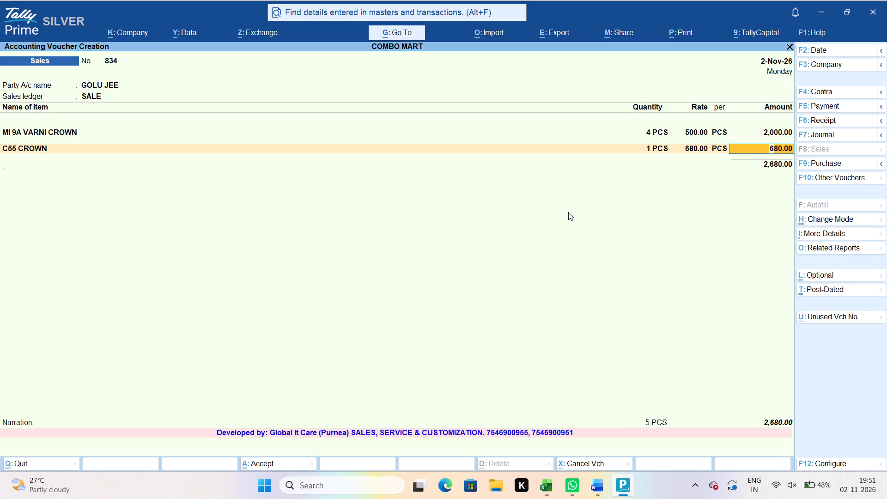
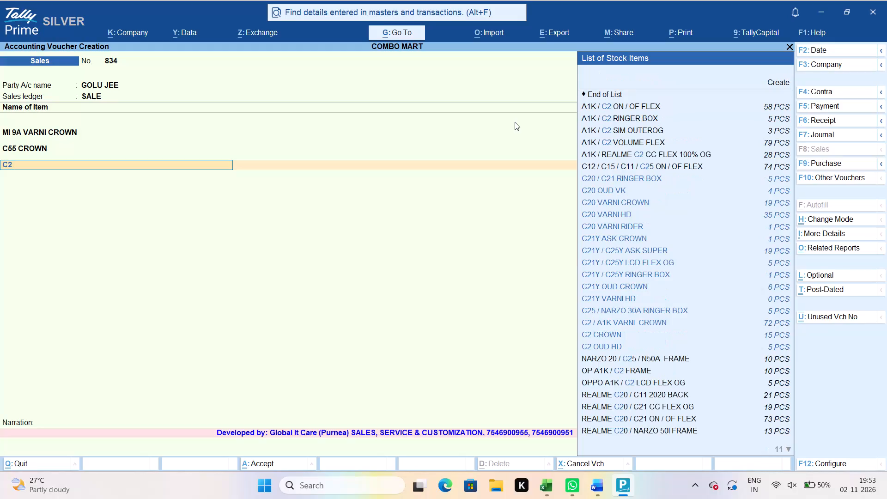
Add the stock item C2 / A1K VARNI CROWN as the third line with a quantity of 2 PCS at a rate of 490.
text(VAR)
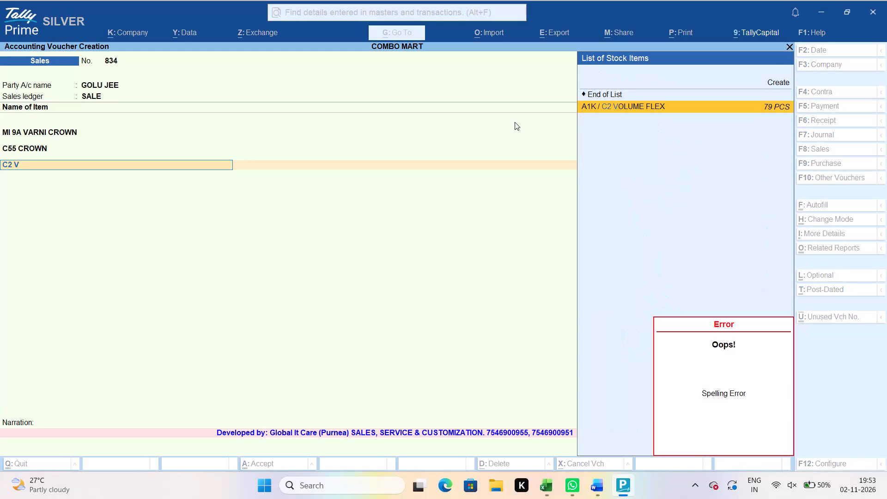
key(BackSpace)
key(BackSpace)
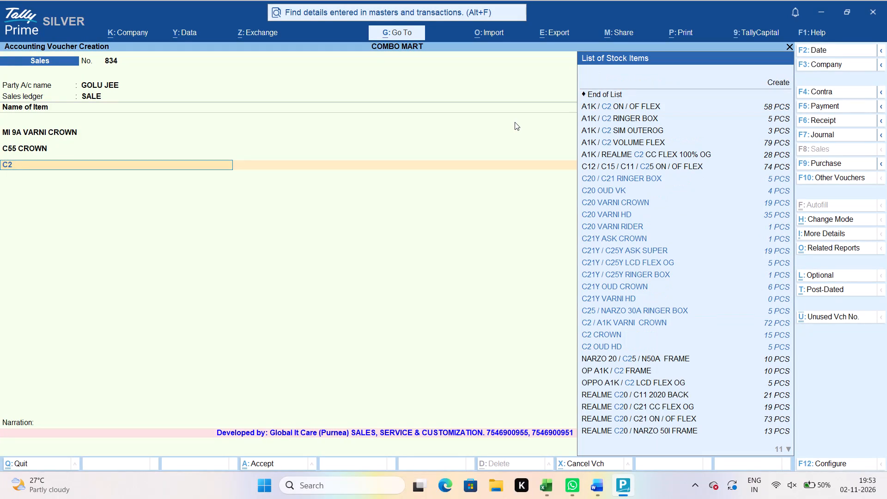
text(A1)
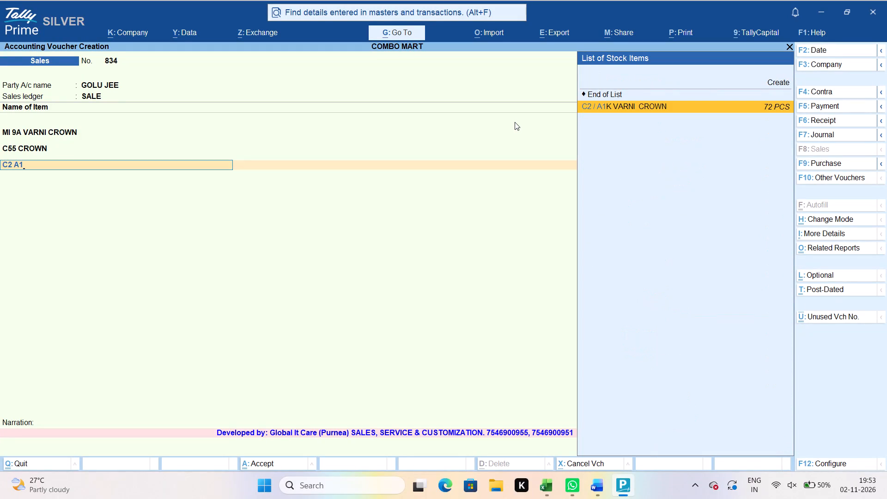
key(Return)
key(Return)
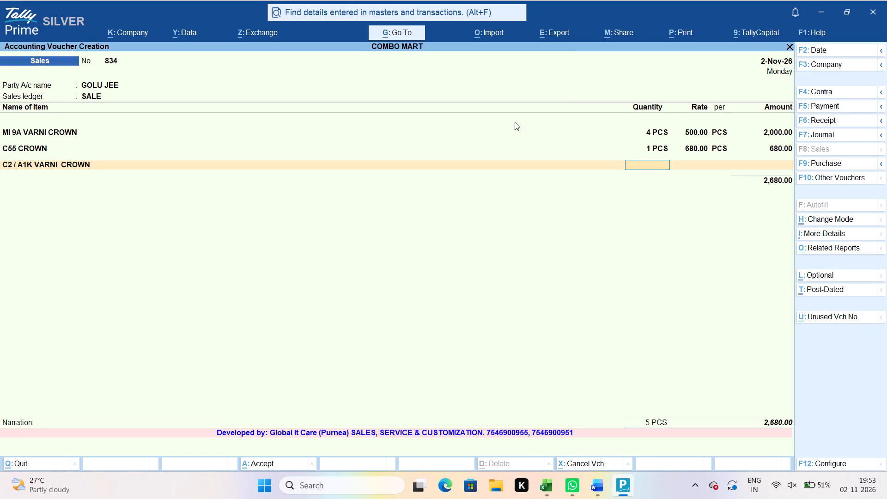
key(2)
key(Return)
key(Return)
key(Return)
key(Return)
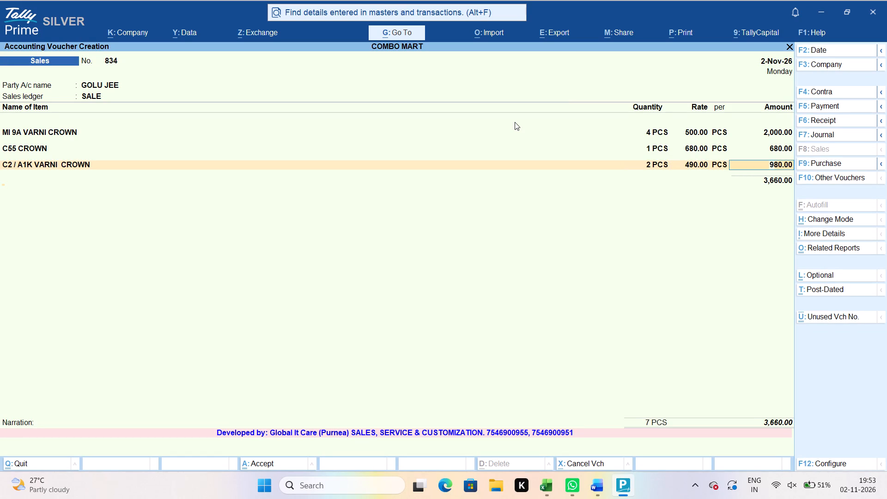
Add the stock item REALME 5 / C3 VARNI RIDER as the fourth line with a quantity of 3 PCS at a rate of 480.
text(C3 VAR)
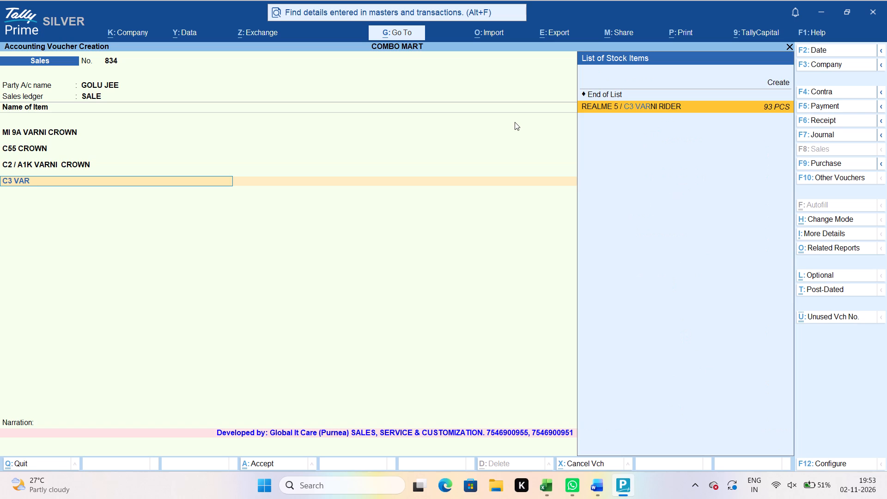
key(Return)
key(Return)
key(Return)
key(BackSpace)
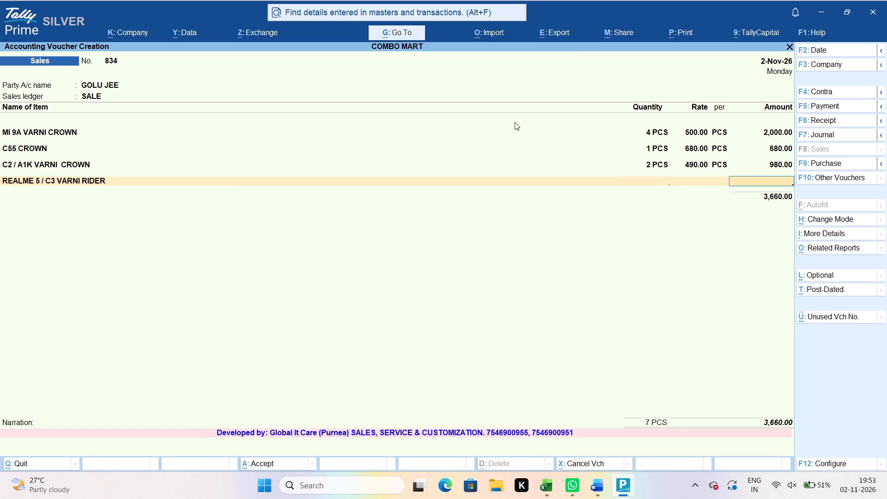
key(3)
key(Return)
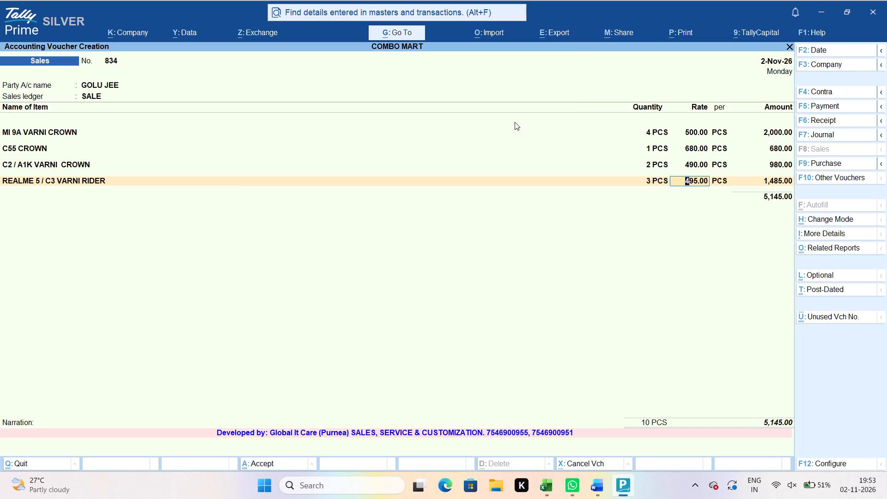
text(480)
key(Return)
key(Return)
key(Return)
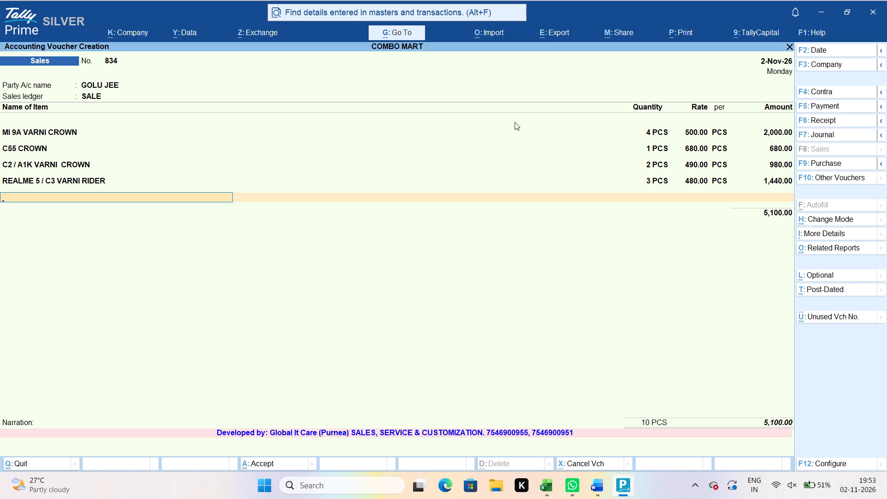
Add the stock item BL 49 FT PS ROYAL as the fifth line with a quantity of 2 PCS at a rate of 500.
text(49FT)
key(space)
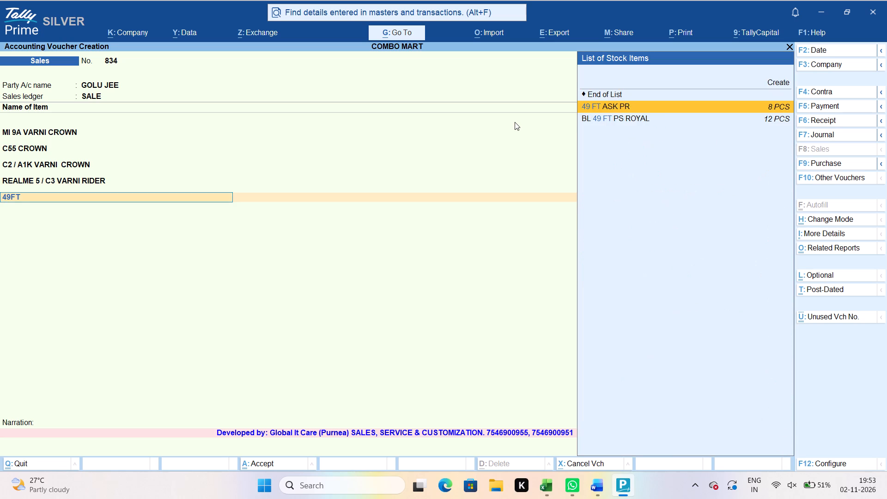
text(PS)
key(Return)
key(Return)
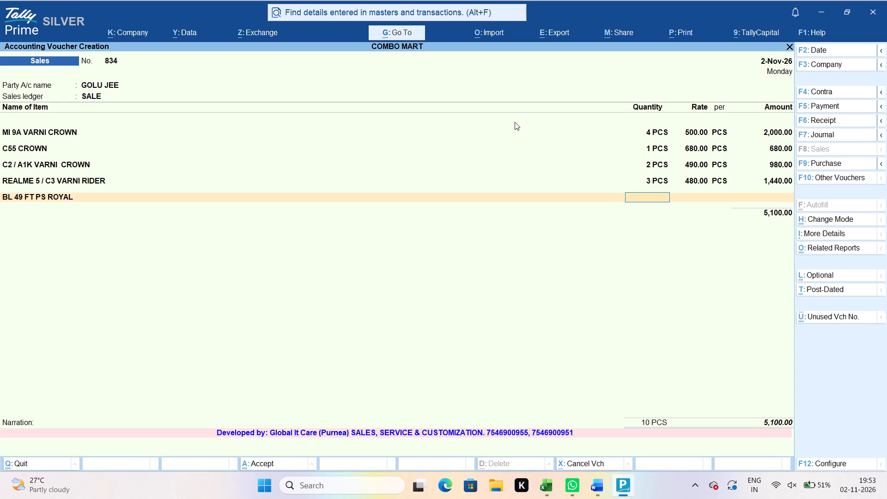
key(2)
key(Return)
text(500)
key(Return)
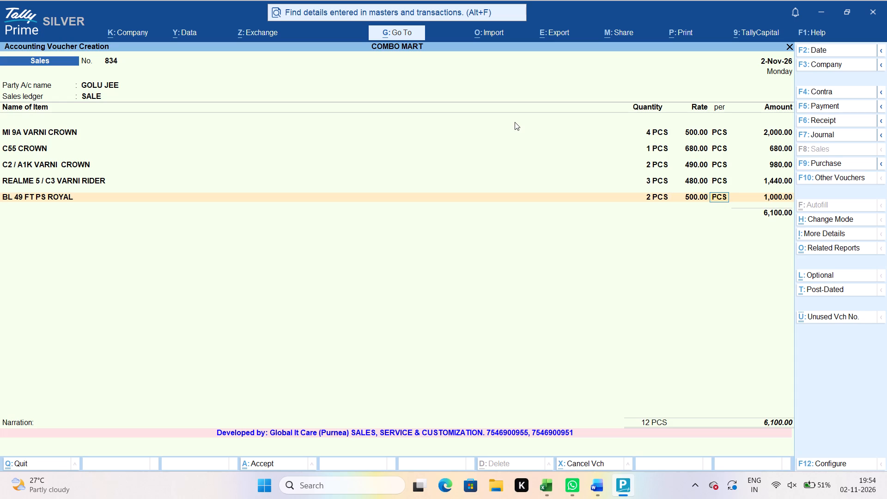
key(Return)
key(Return)
key(Return)
key(Return)
key(Return)
key(Return)
key(Return)
key(Return)
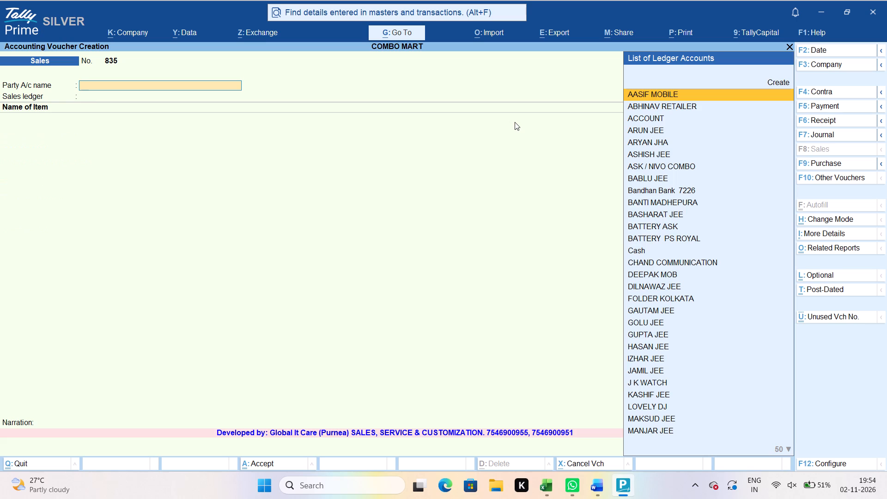
Quit the blank sales voucher and return to the Gateway of Tally.
key(Escape)
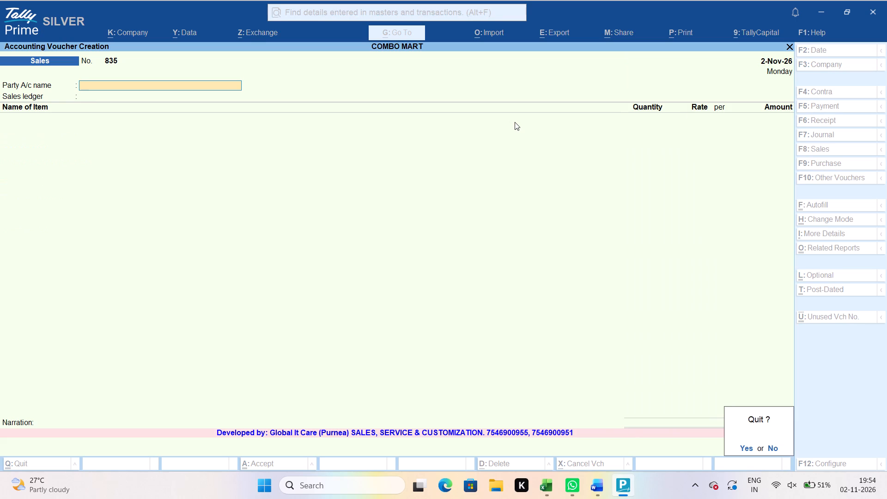
key(Escape)
key(Escape)
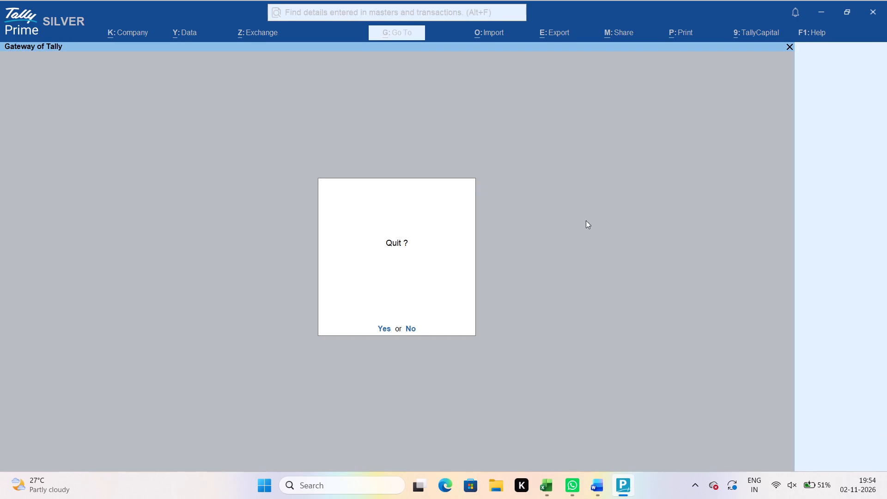
key(Escape)
key(Escape)
key(Escape)
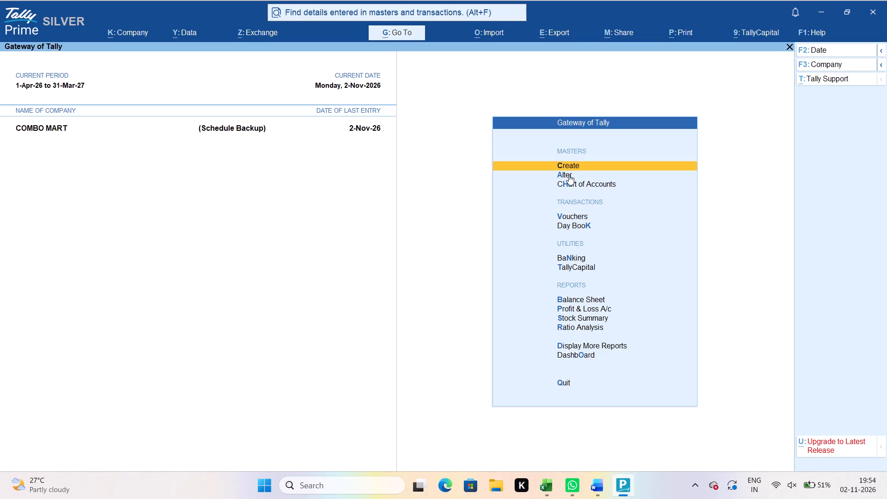
Open PINTU JEE's ledger vouchers from the account books and open sales voucher 828 for alteration.
click(568, 174)
key(Escape)
click(587, 349)
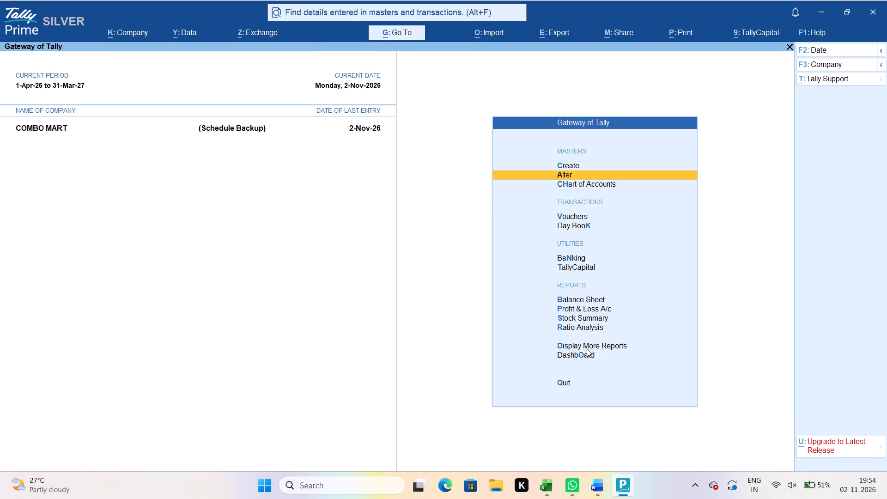
click(575, 227)
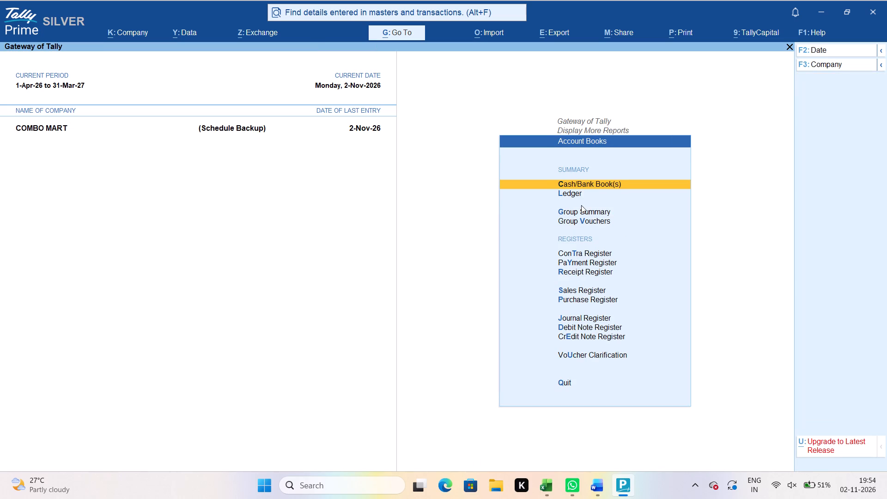
click(570, 194)
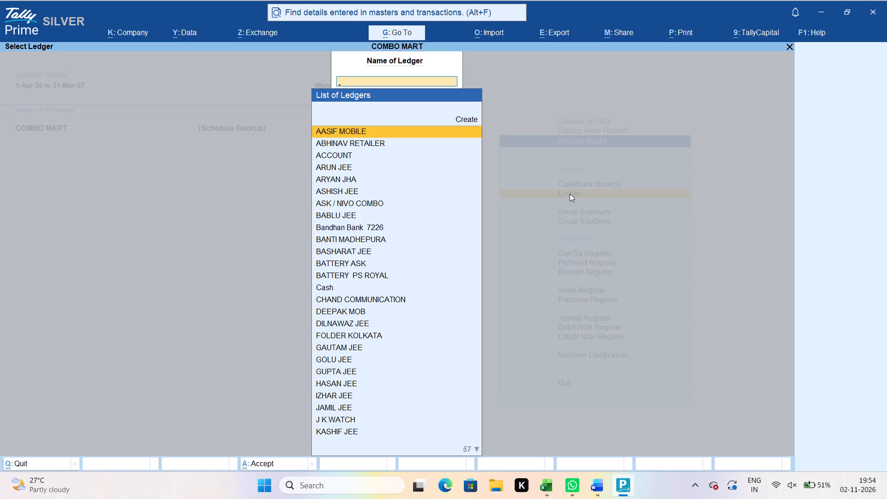
text(PINTU)
key(Return)
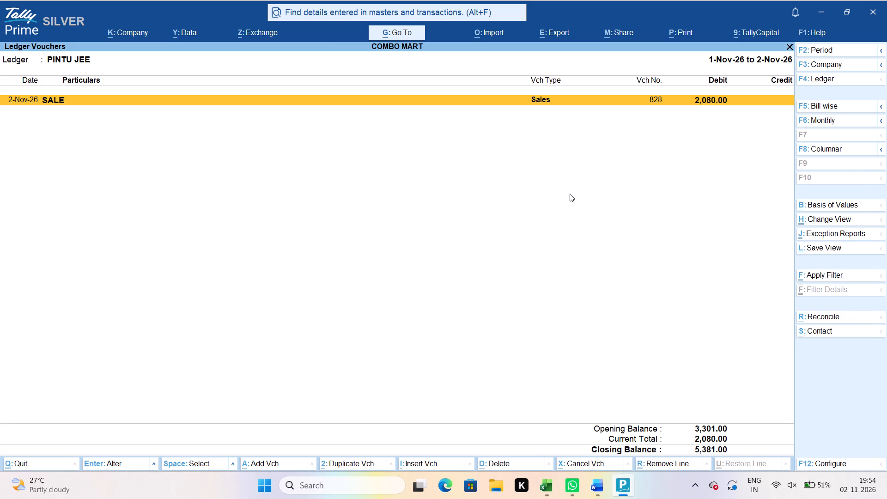
key(Return)
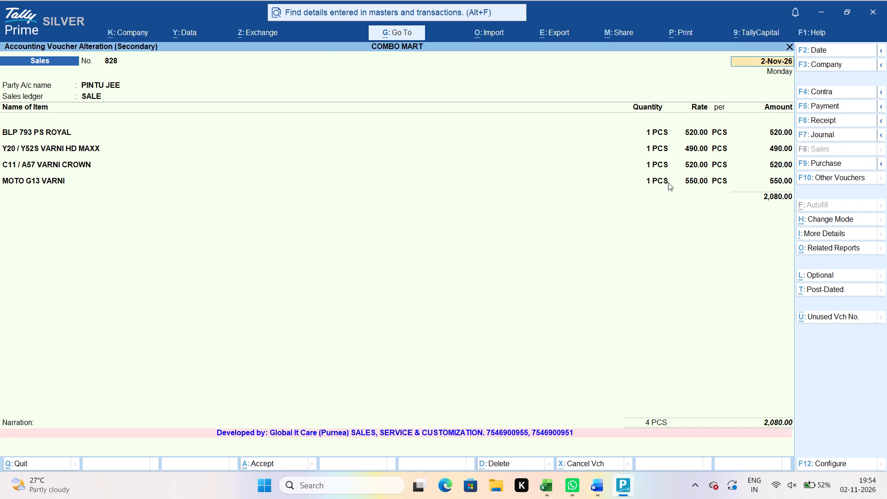
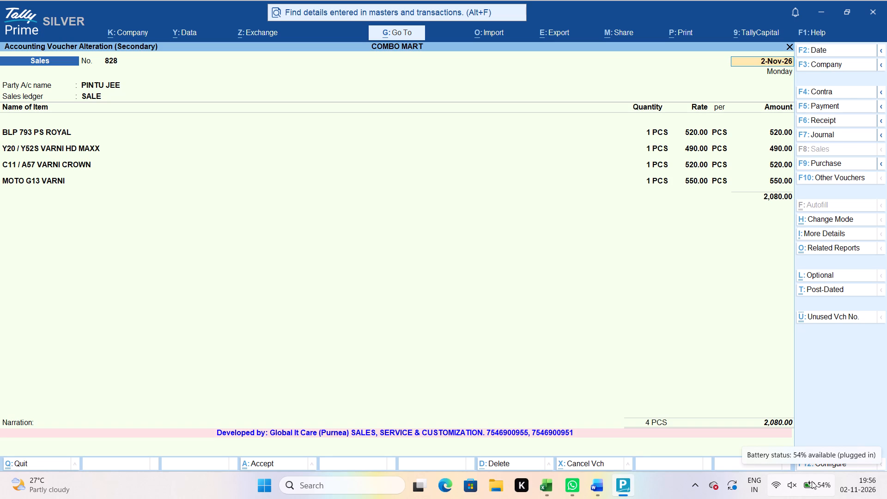
key(ctrl+a)
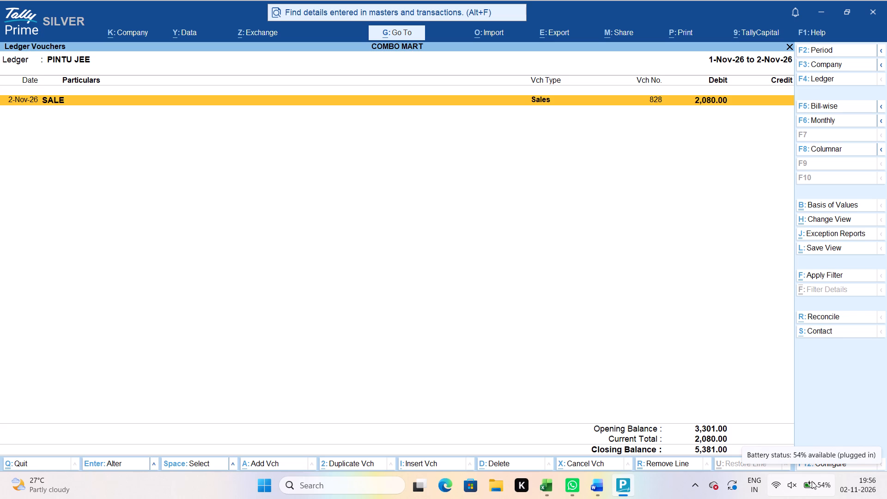
key(Escape)
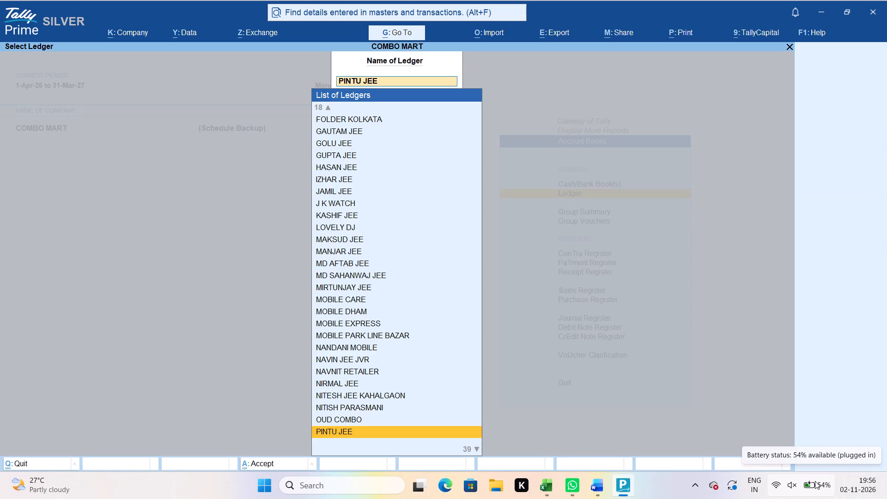
key(Escape)
key(Escape)
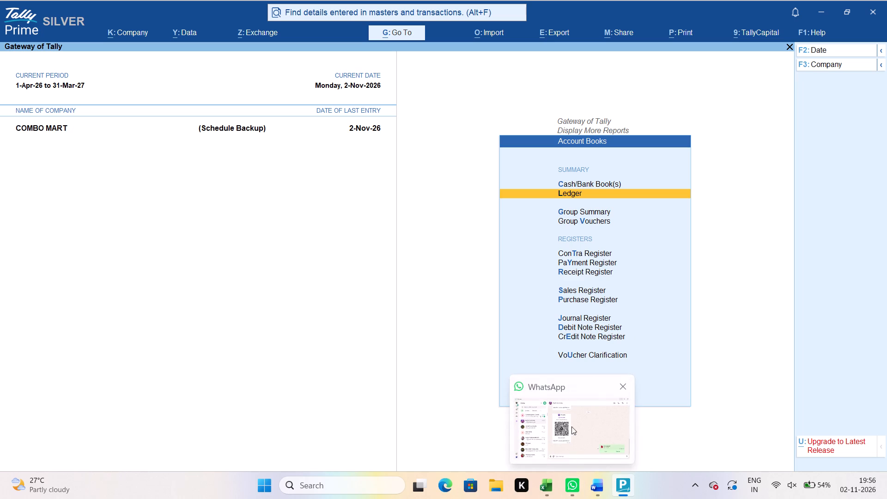
Open the sales register's voucher list for November 2026 and select sales voucher 826.
click(579, 289)
double_click(682, 200)
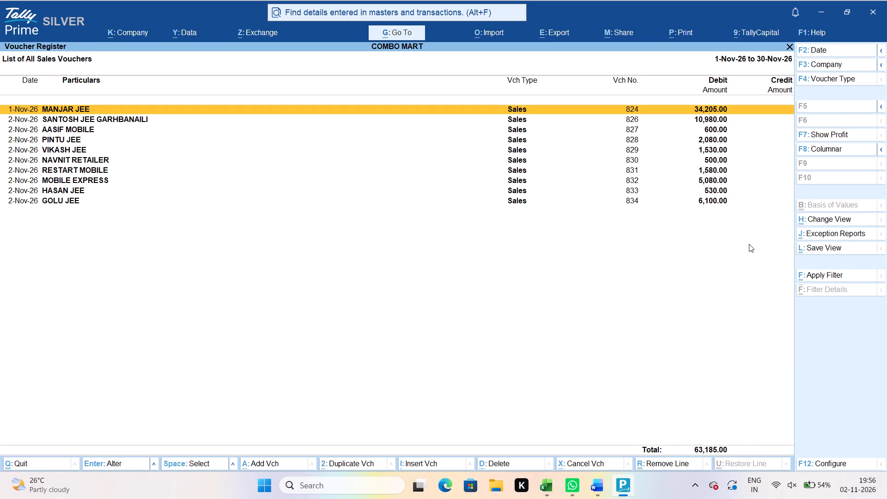
click(703, 121)
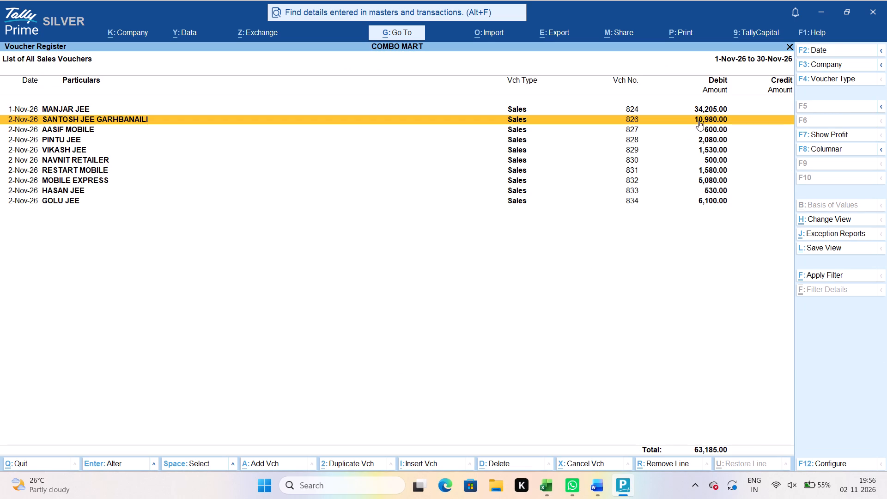
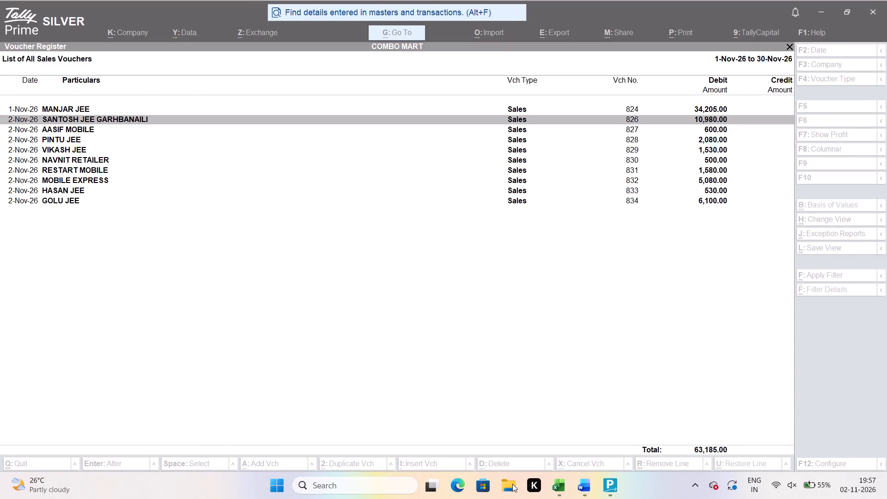
Check the recently used files in File Explorer and return to TallyPrime's November sales voucher list.
click(512, 484)
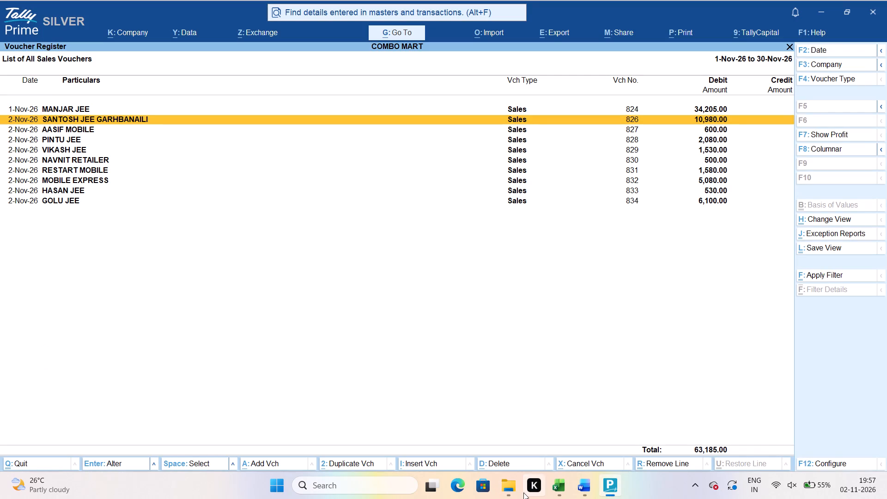
click(514, 491)
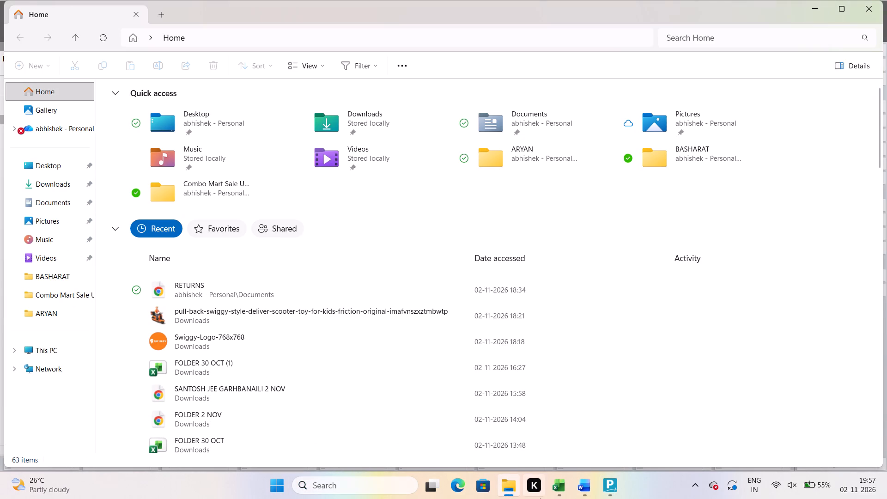
click(611, 485)
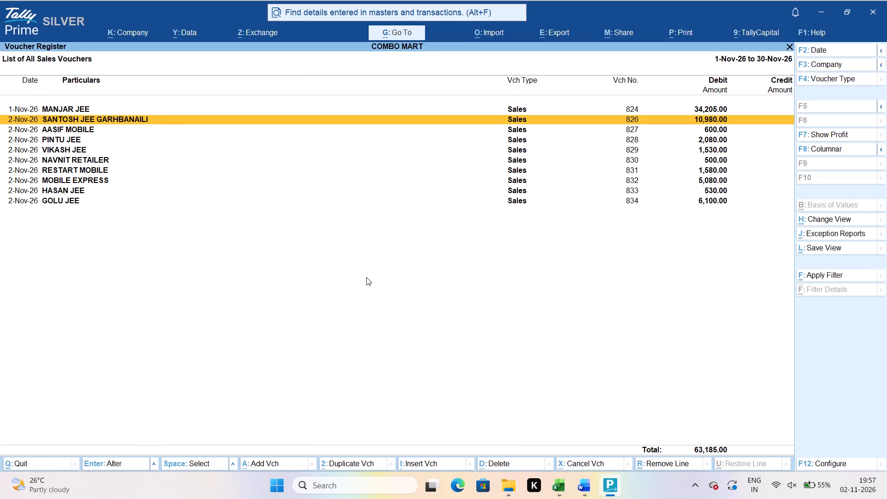
Export AASIF MOBILE's sales voucher 827 to PDF, save it in Downloads as AASIF JEE 2 NOV, and return to the voucher list.
key(Down)
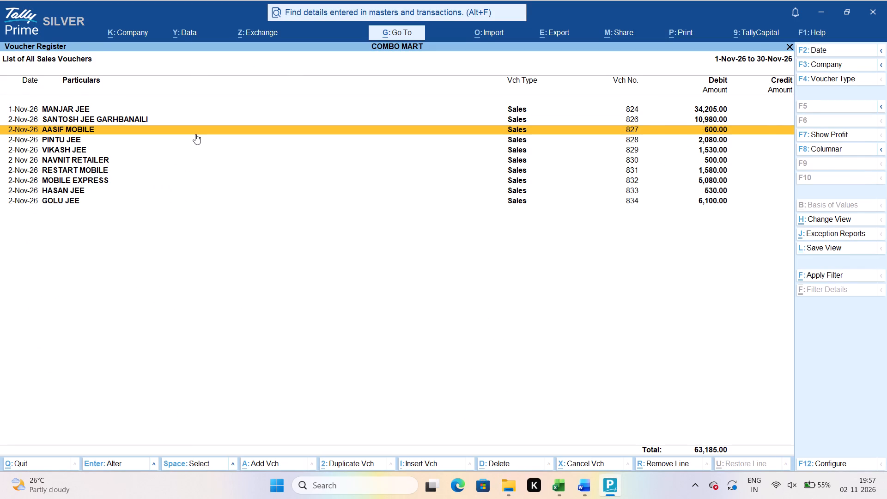
key(Return)
key(ctrl+e)
key(Return)
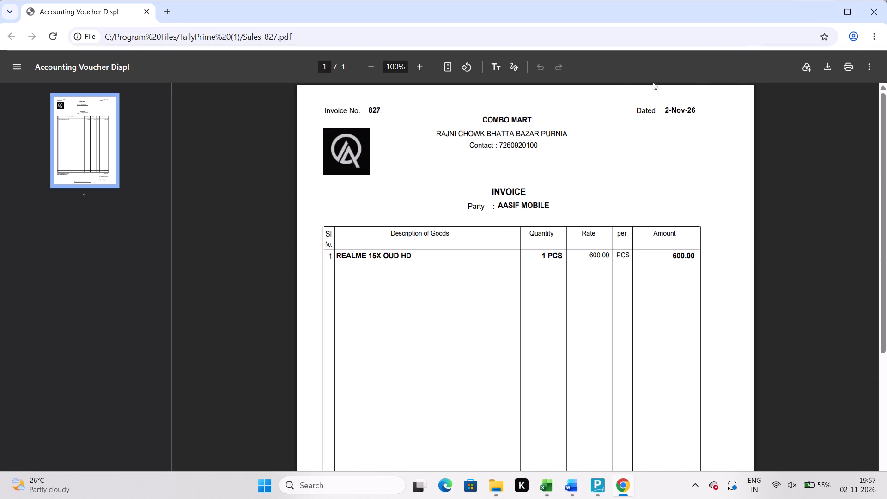
click(824, 64)
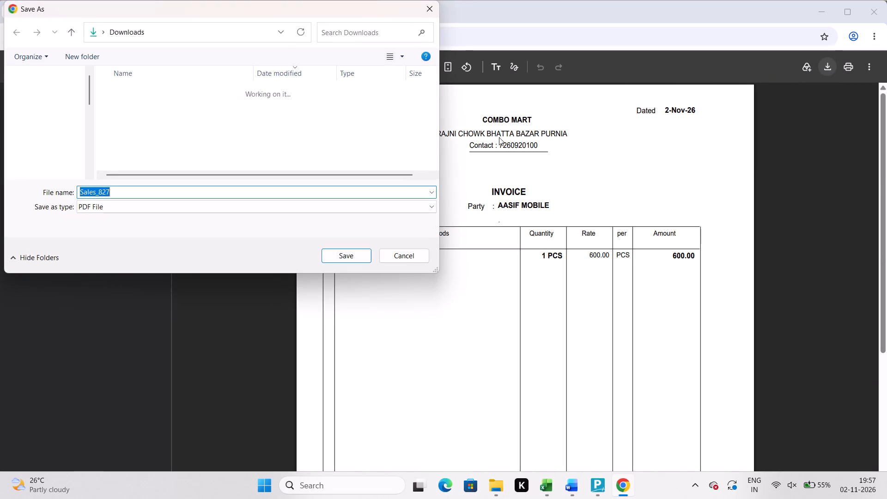
key(BackSpace)
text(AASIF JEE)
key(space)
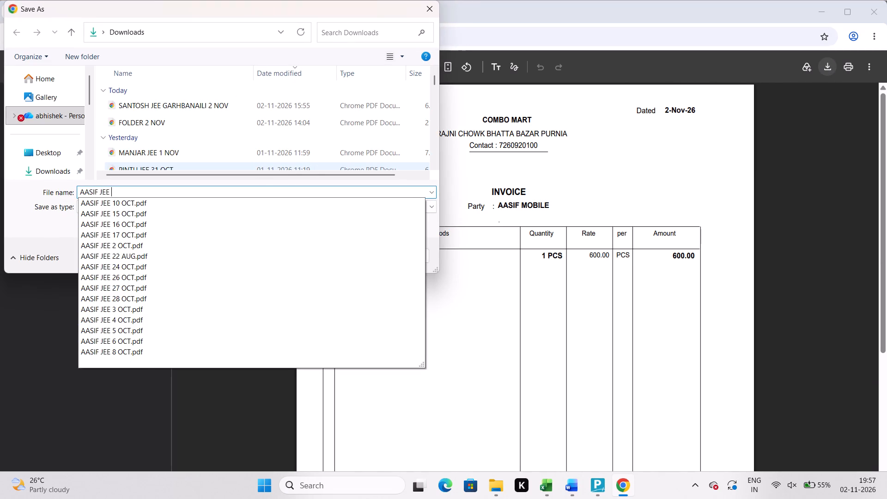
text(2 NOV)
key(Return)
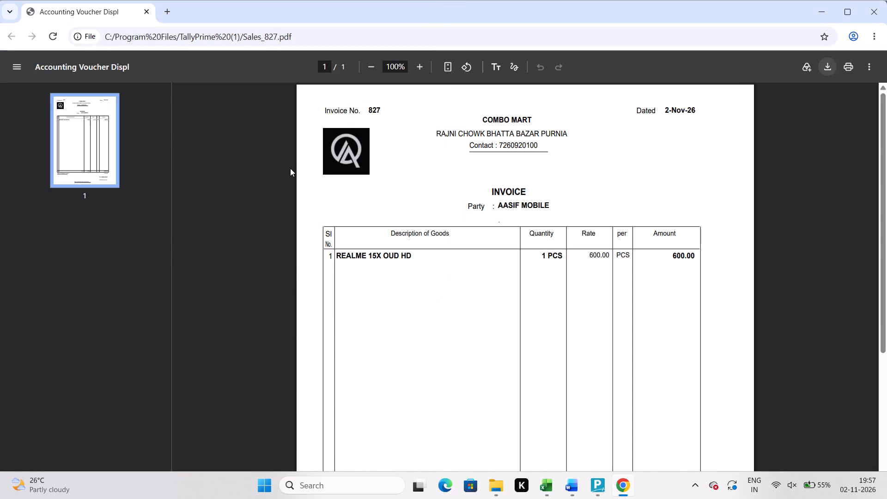
click(874, 9)
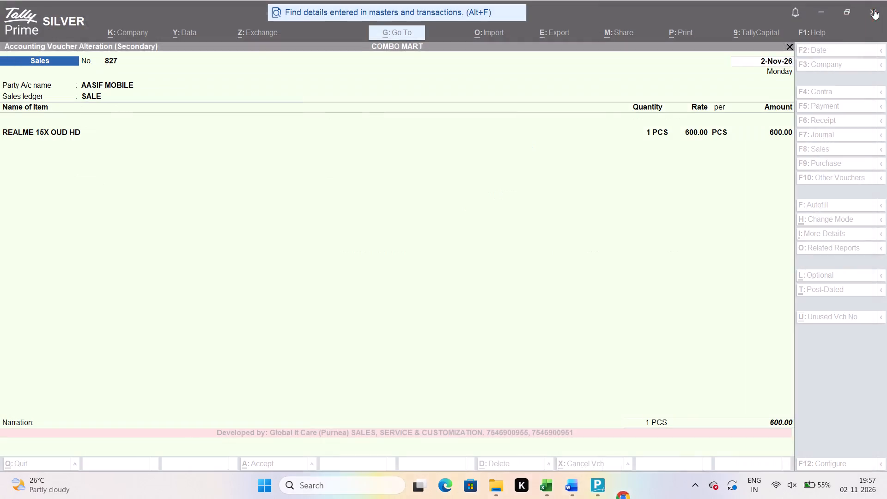
key(Escape)
key(Escape)
key(Escape)
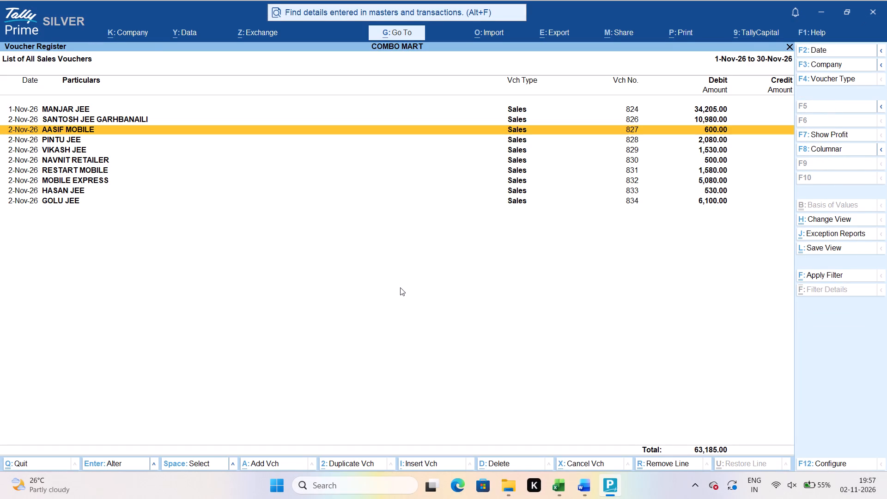
key(Down)
key(Return)
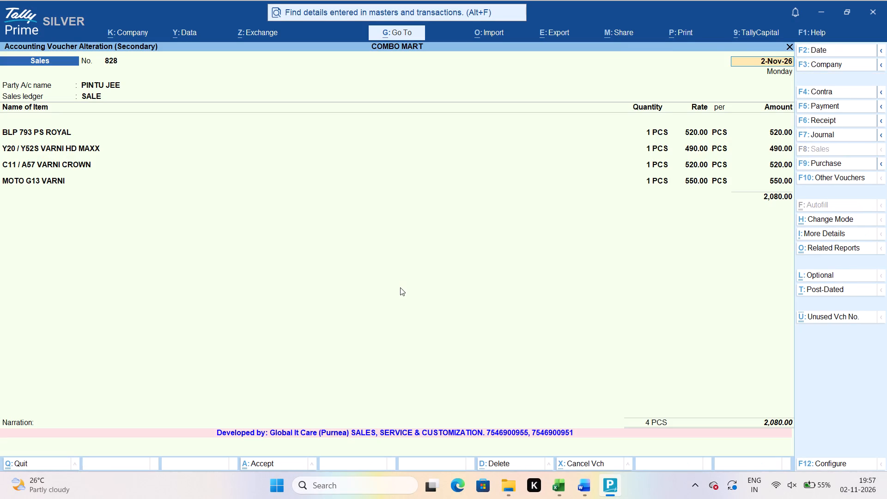
key(ctrl+e)
key(Return)
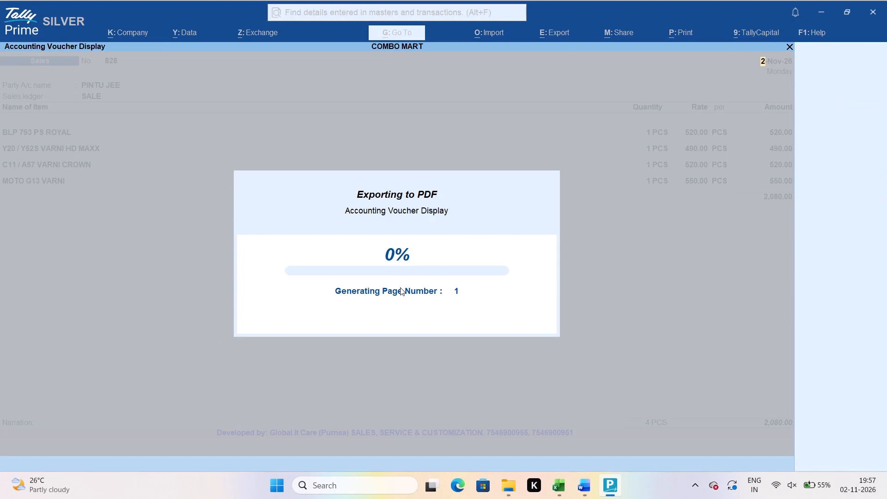
click(832, 66)
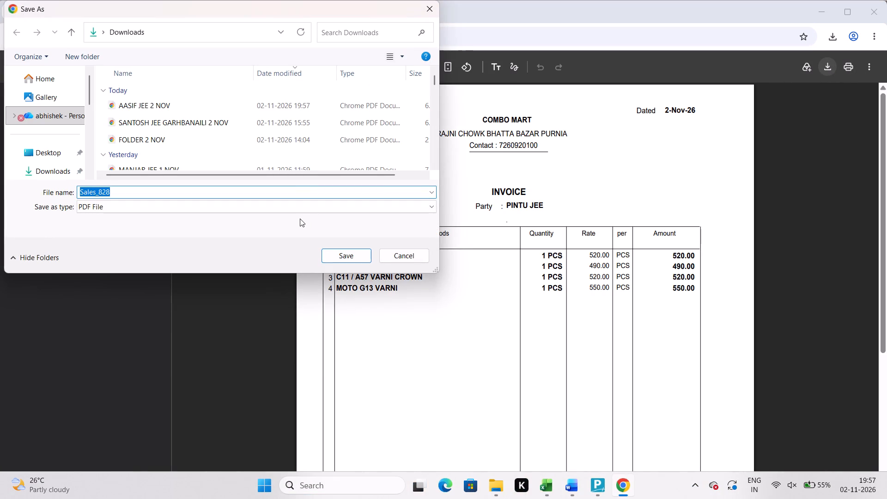
key(BackSpace)
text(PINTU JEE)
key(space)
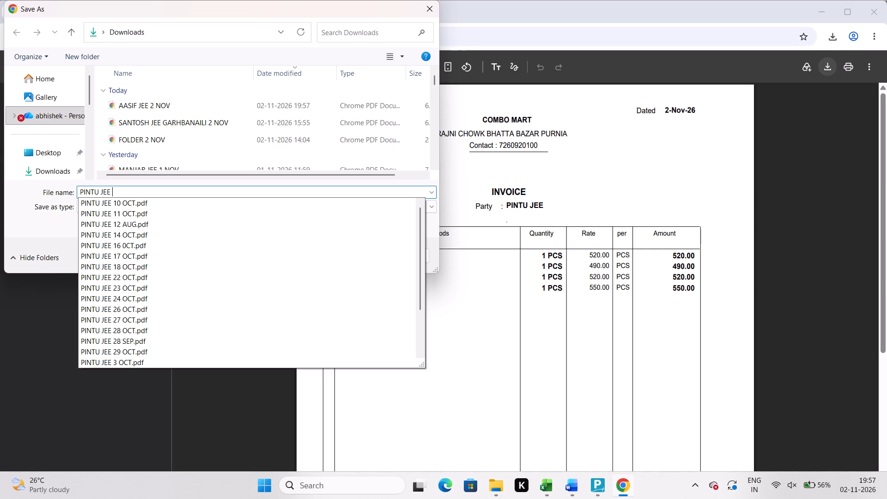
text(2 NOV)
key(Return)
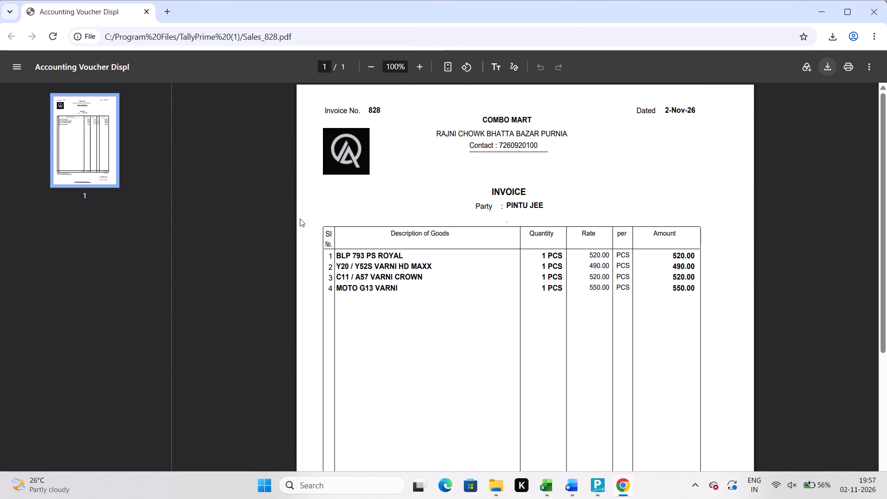
click(875, 6)
key(Escape)
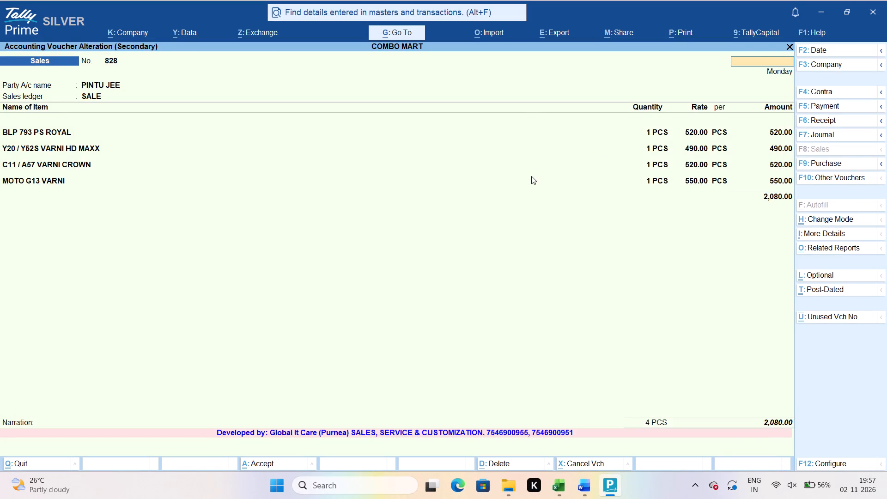
key(Escape)
key(Escape)
key(Down)
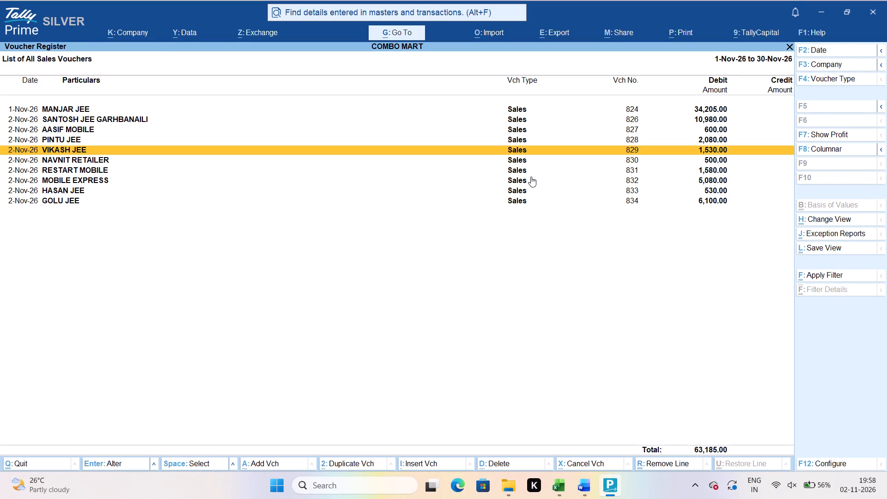
key(Return)
key(ctrl+e)
key(Return)
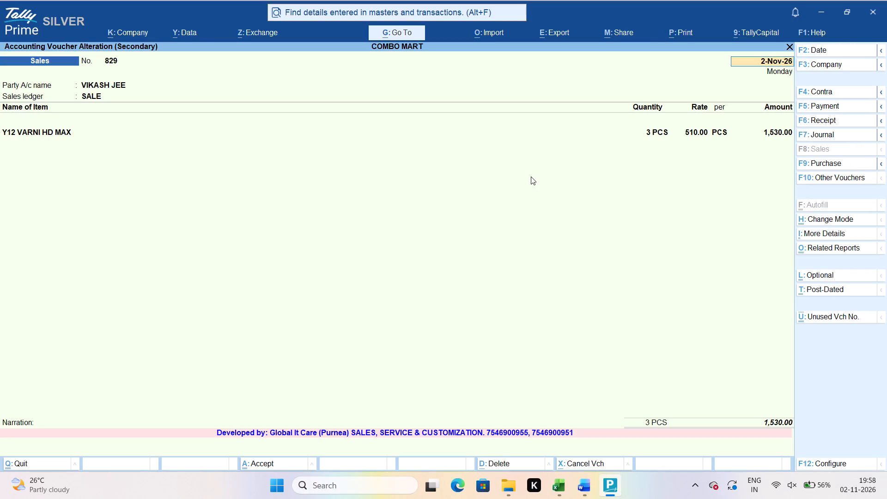
click(831, 61)
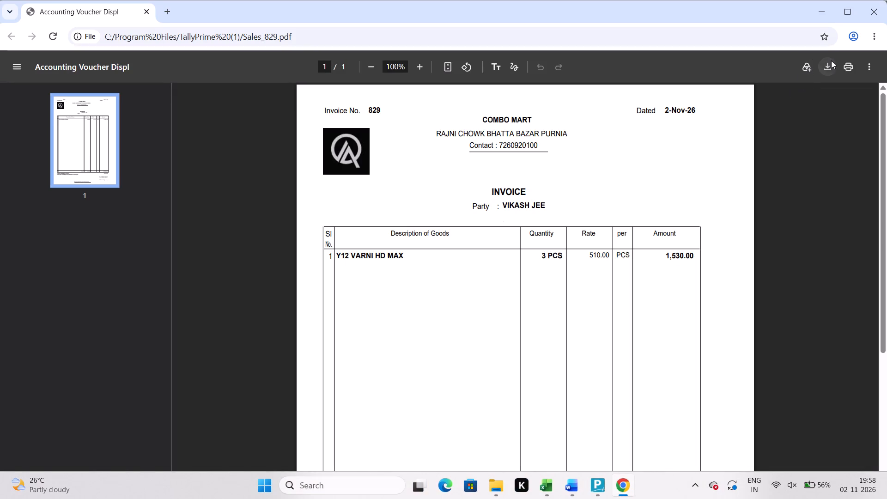
key(BackSpace)
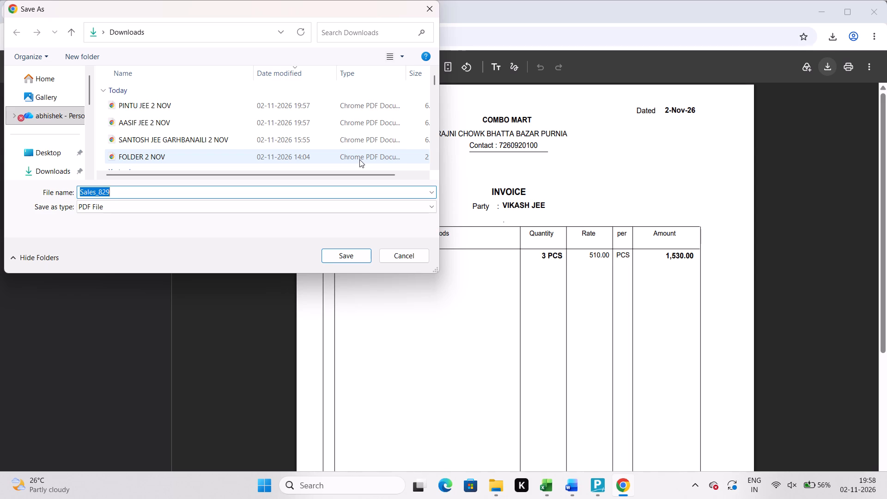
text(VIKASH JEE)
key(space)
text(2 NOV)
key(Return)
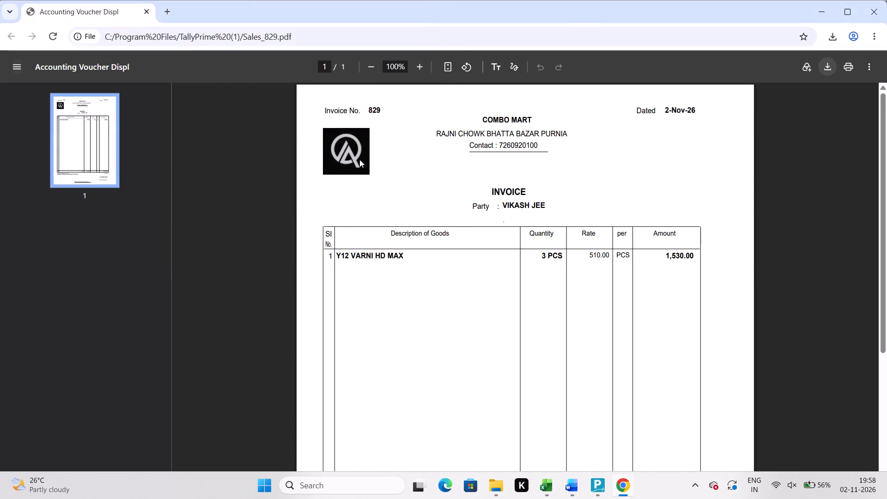
click(878, 20)
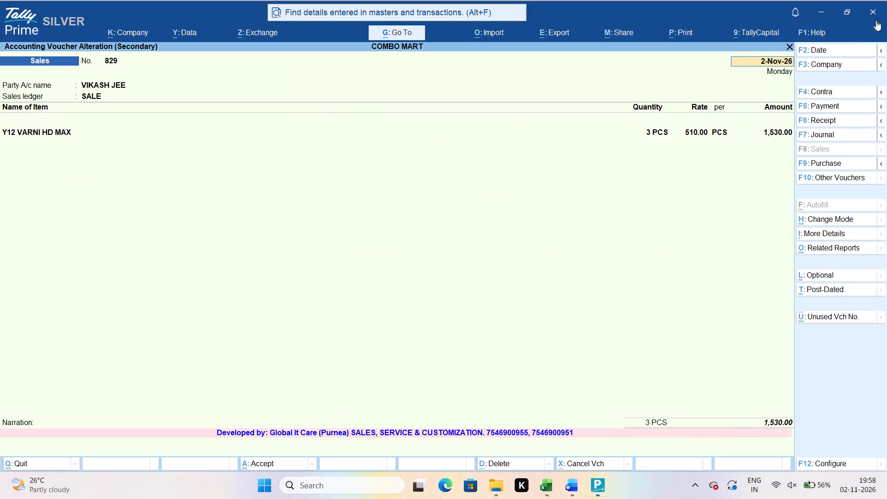
key(Escape)
key(Escape)
key(Escape)
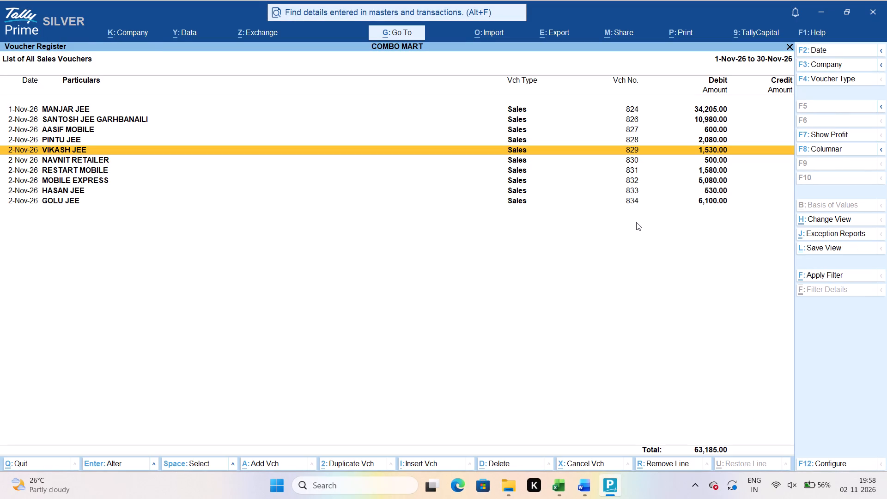
key(Down)
key(Return)
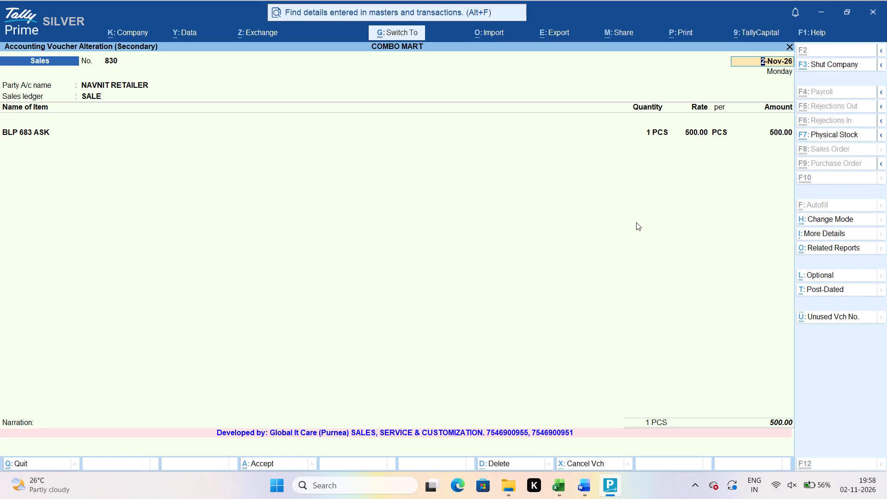
key(ctrl+e)
key(Return)
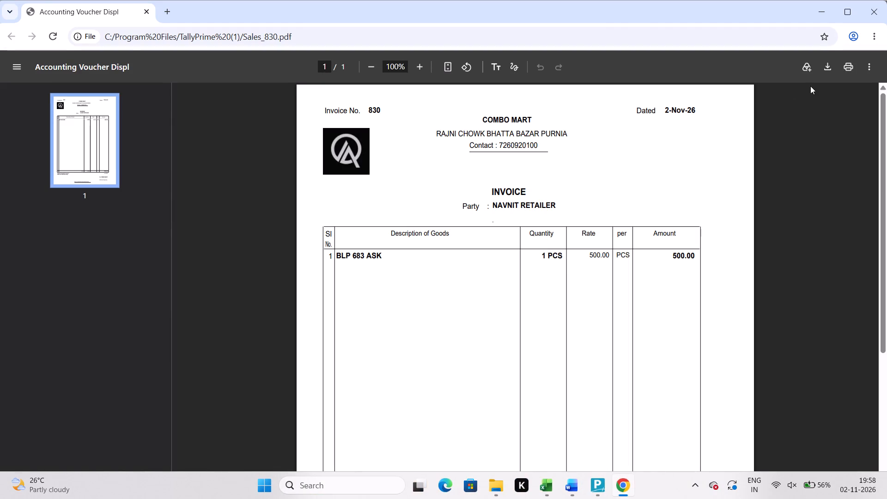
click(827, 62)
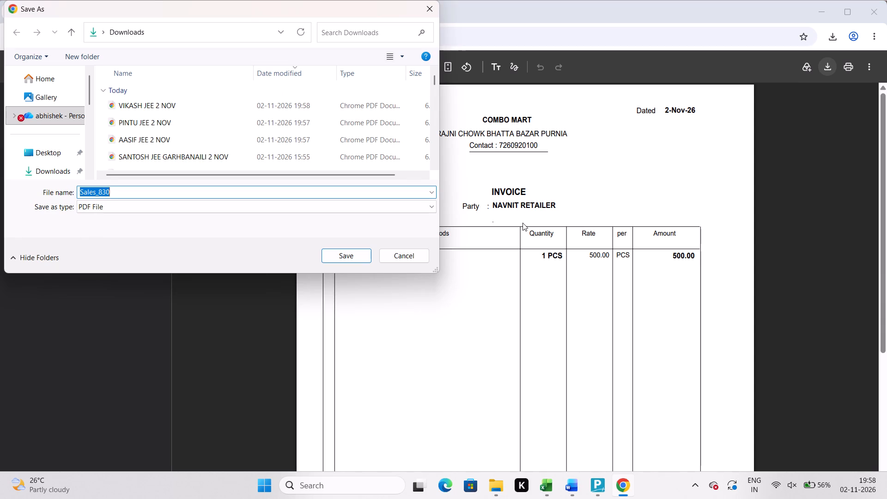
key(BackSpace)
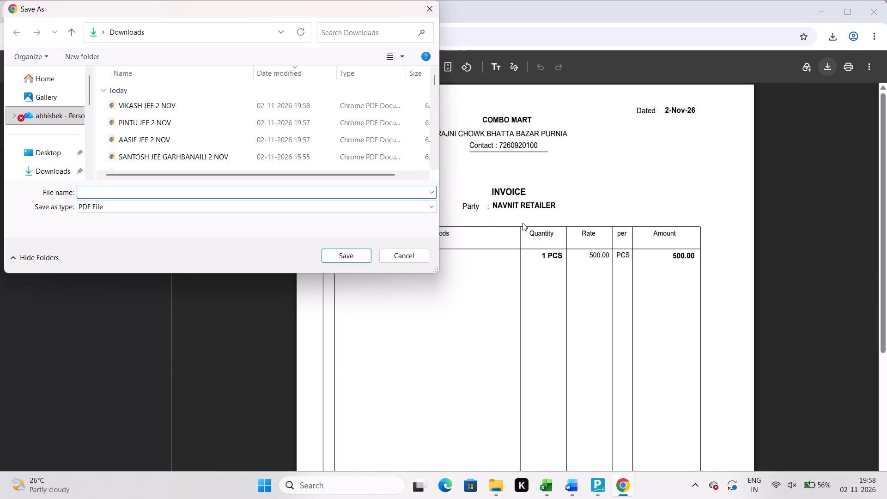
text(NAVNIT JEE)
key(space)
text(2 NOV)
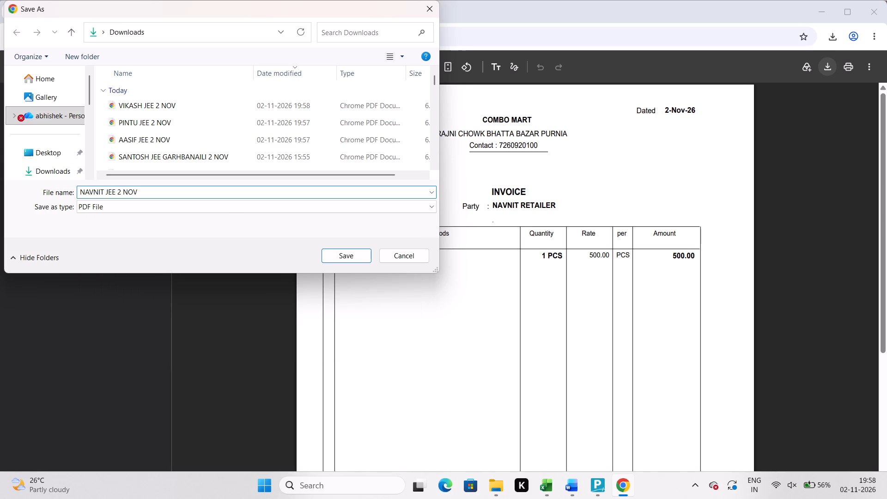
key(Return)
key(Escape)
click(877, 12)
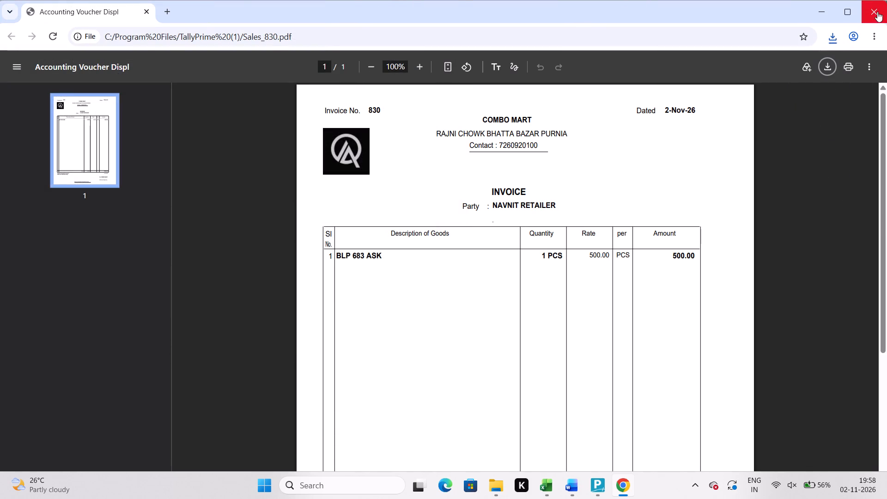
key(Escape)
key(Escape)
key(Escape)
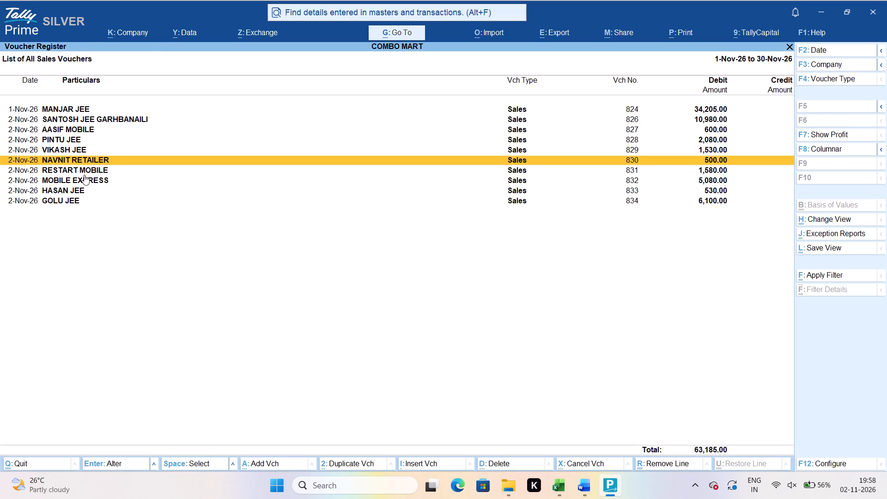
Export RESTART MOBILE's sales voucher 831 to PDF, save it in Downloads as RESTART MOB 2 NOV, and return to the voucher list.
click(85, 169)
key(Return)
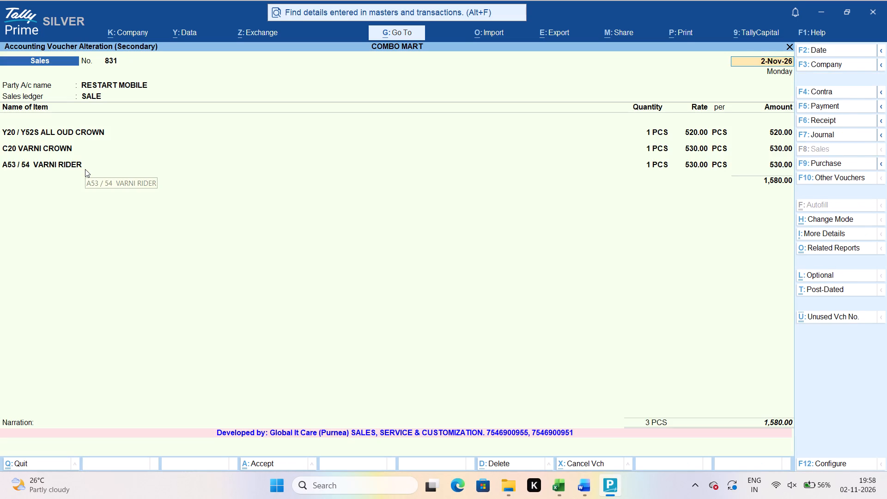
key(ctrl+e)
key(Return)
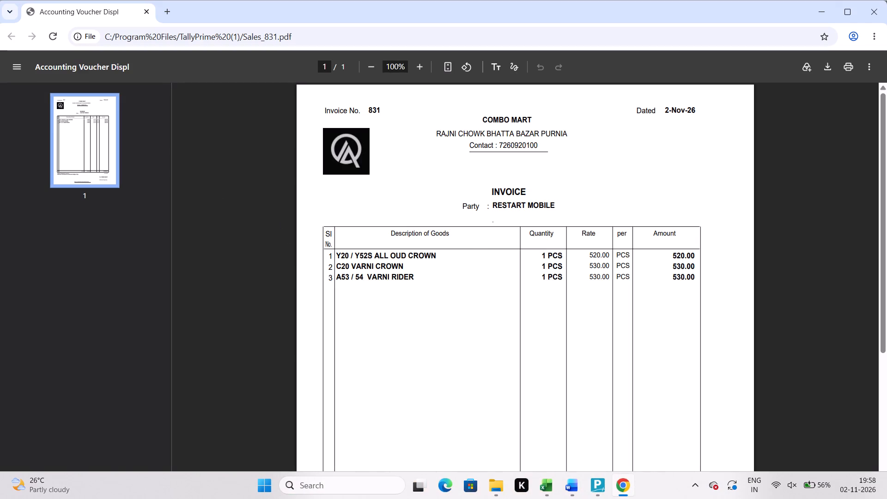
click(829, 71)
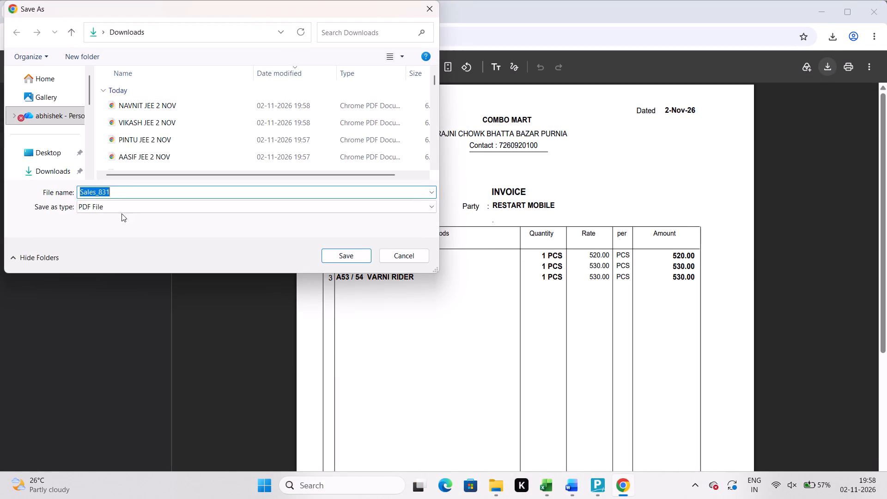
key(BackSpace)
text(RESTART)
key(space)
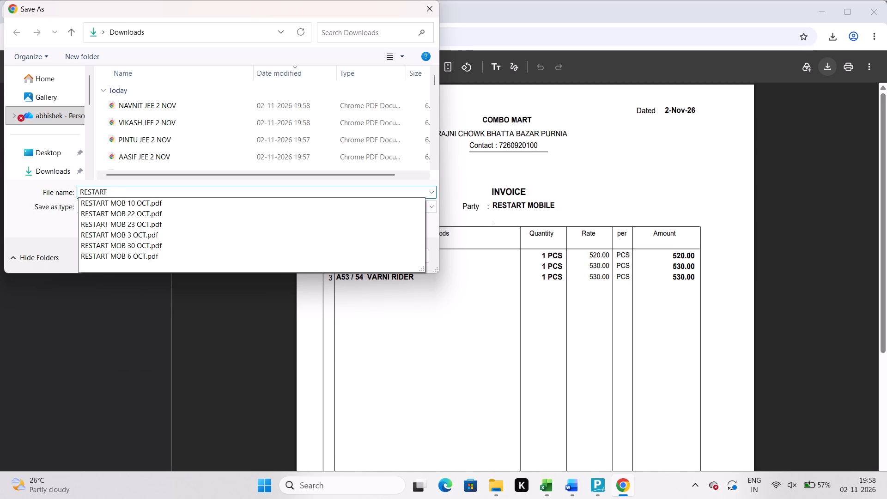
text(MOB)
key(space)
text(2 NOV)
key(Return)
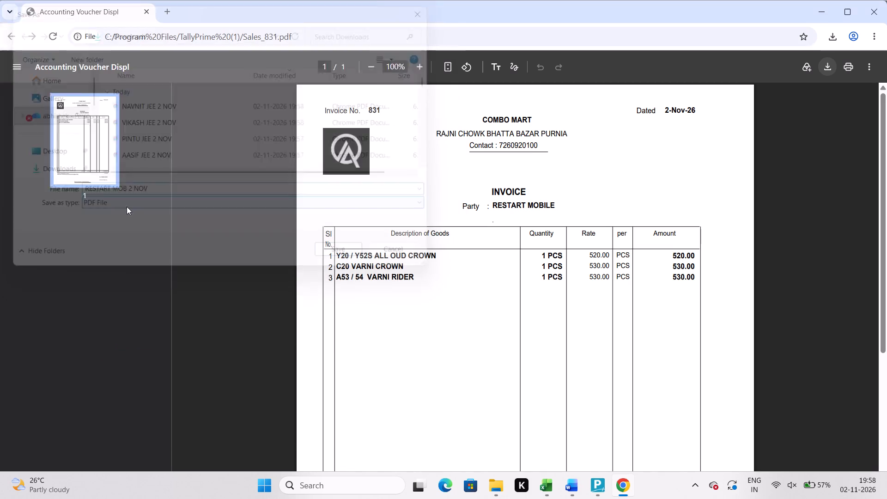
scroll(547, 320, down, 6)
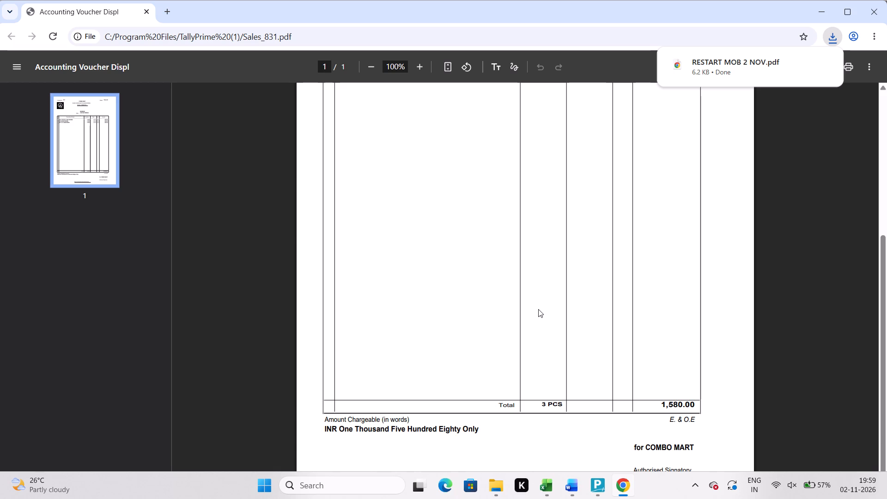
key(Escape)
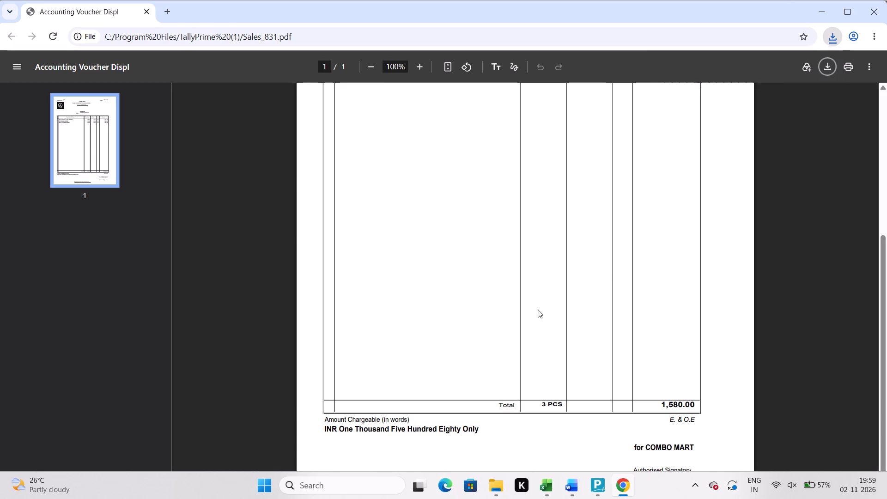
click(868, 9)
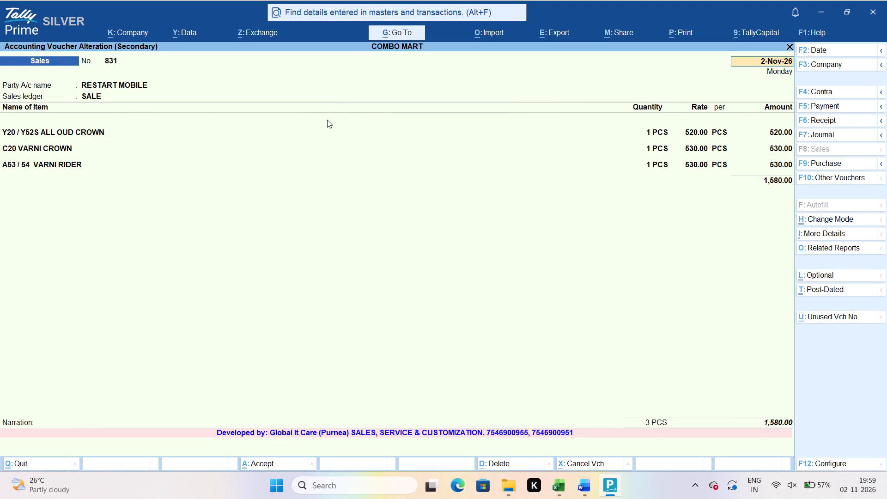
key(Escape)
key(Escape)
key(Escape)
Export MOBILE EXPRESS's sales voucher 832 to PDF, save it in Downloads as MOBILE EXPRESS 2 NOV, and return to the voucher list.
key(Down)
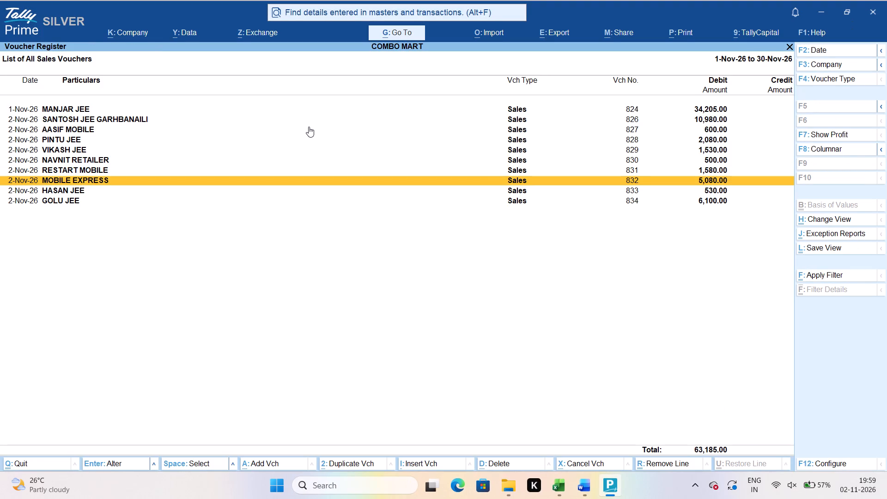
key(Return)
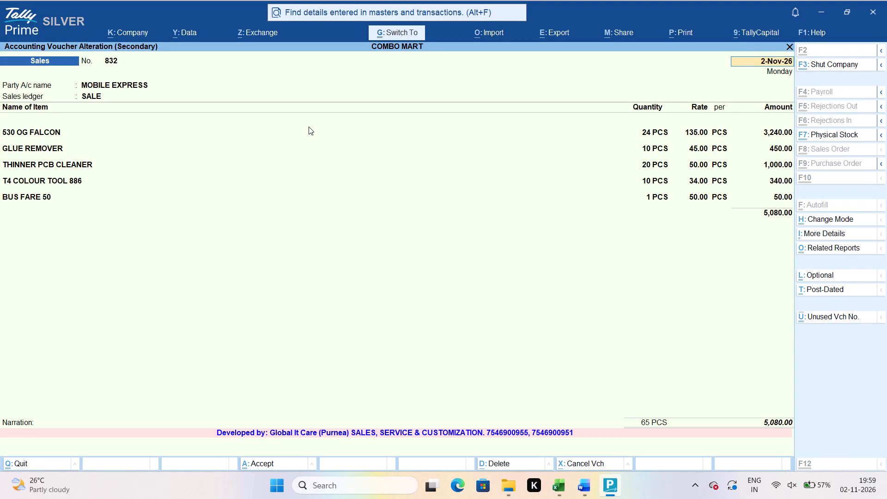
key(ctrl+e)
key(Return)
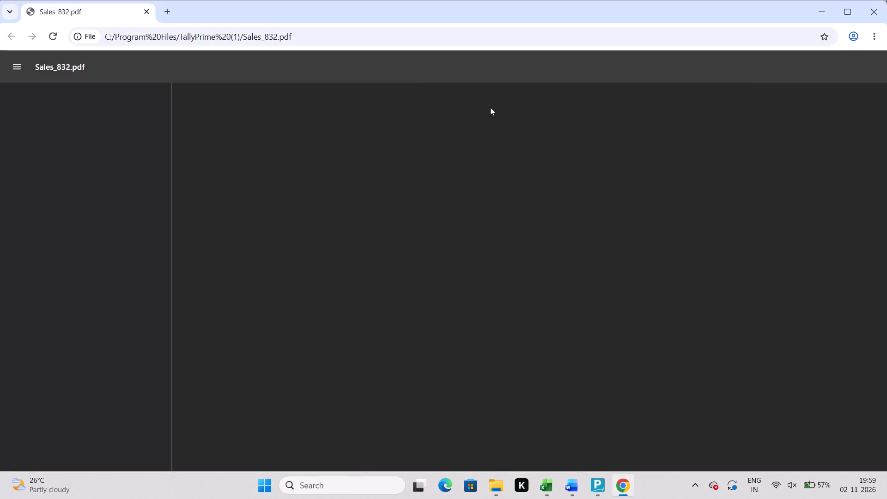
scroll(636, 252, down, 4)
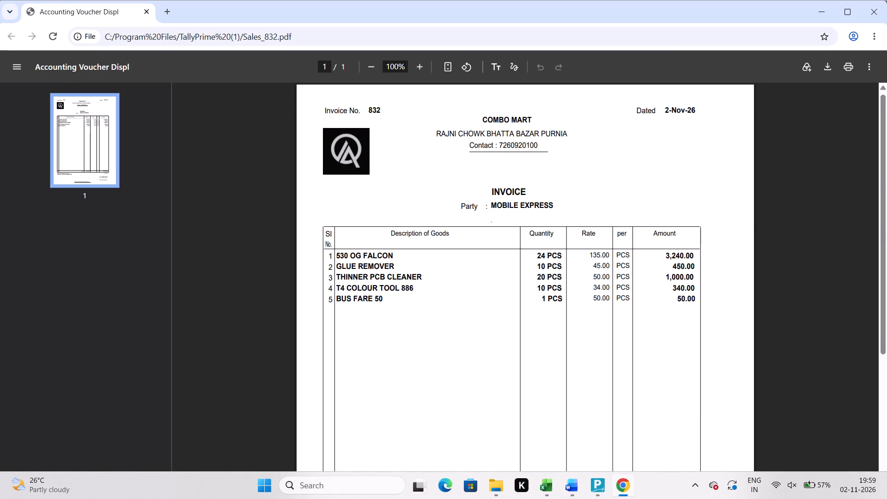
scroll(636, 257, down, 2)
scroll(637, 263, up, 6)
click(831, 69)
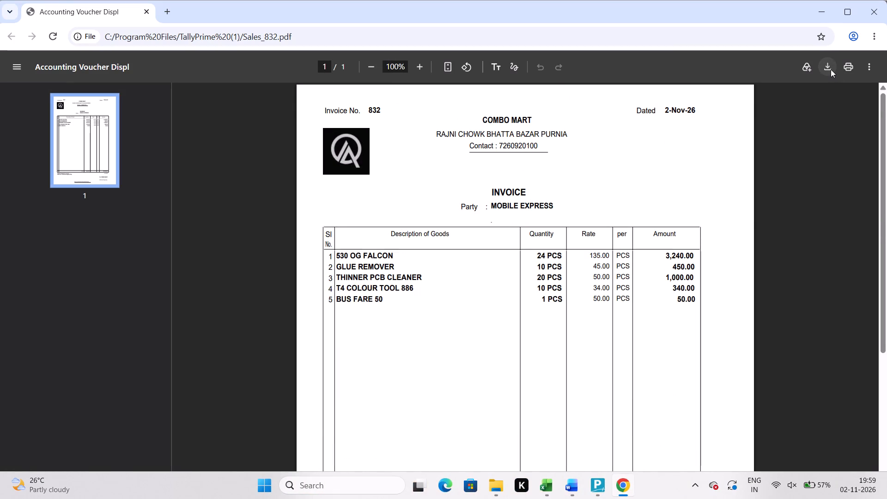
key(BackSpace)
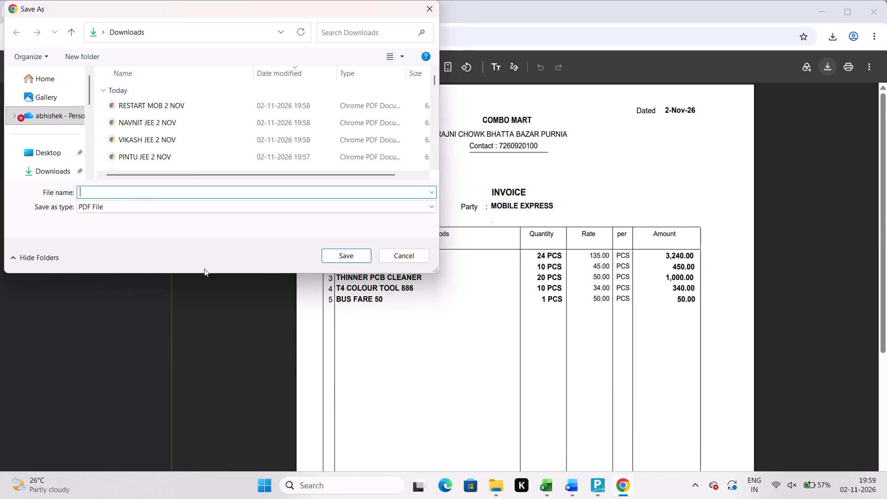
text(MOBILE EXPRESS)
key(space)
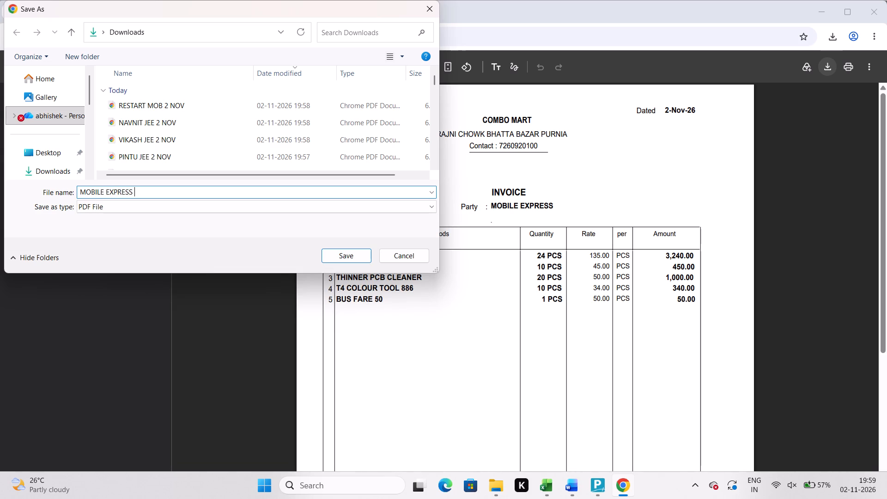
text(2 NOV)
key(Return)
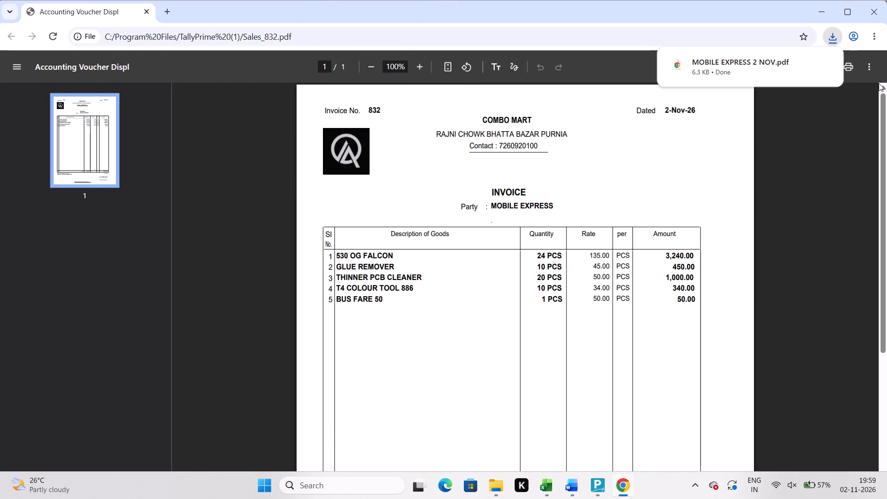
click(875, 7)
key(Escape)
key(Escape)
key(Escape)
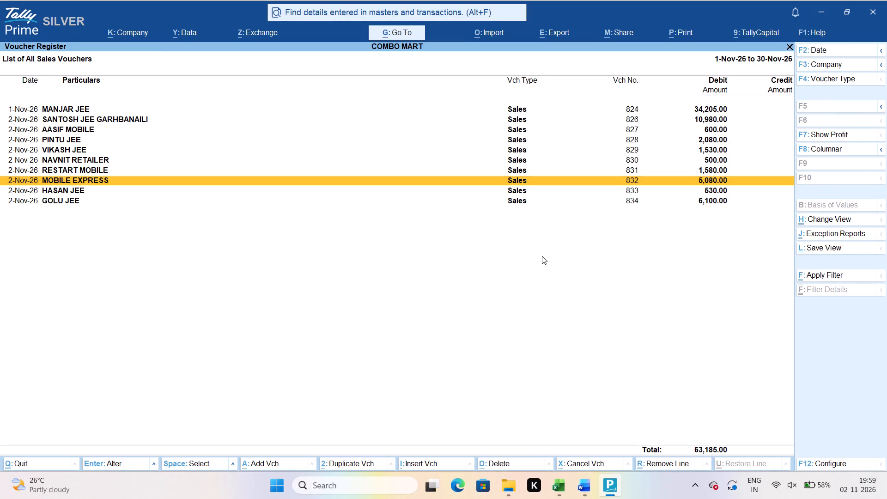
key(Down)
key(Return)
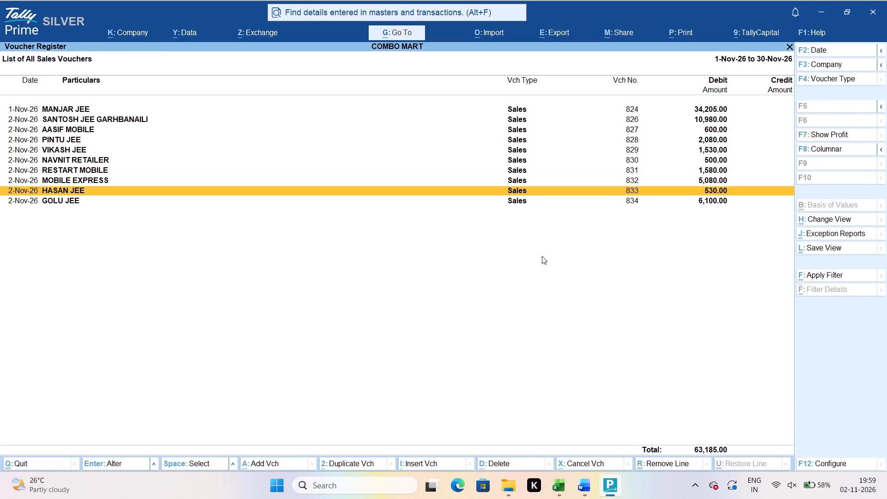
key(ctrl+e)
key(Return)
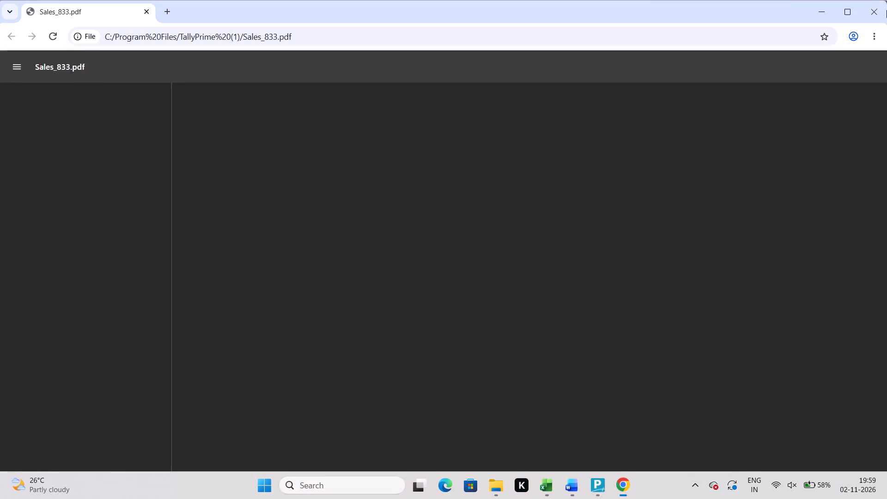
click(830, 63)
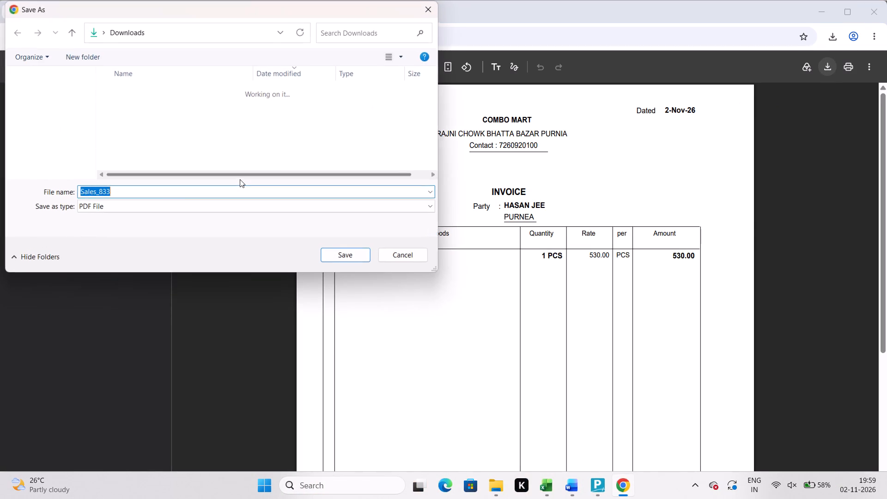
key(BackSpace)
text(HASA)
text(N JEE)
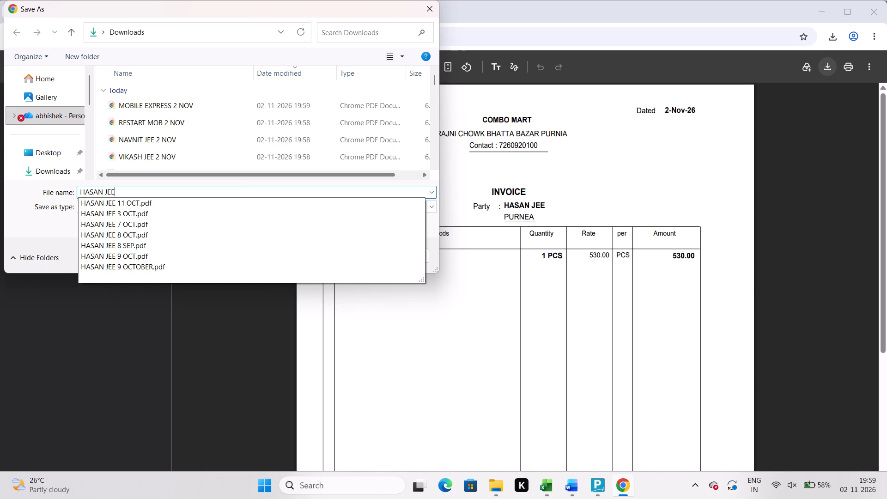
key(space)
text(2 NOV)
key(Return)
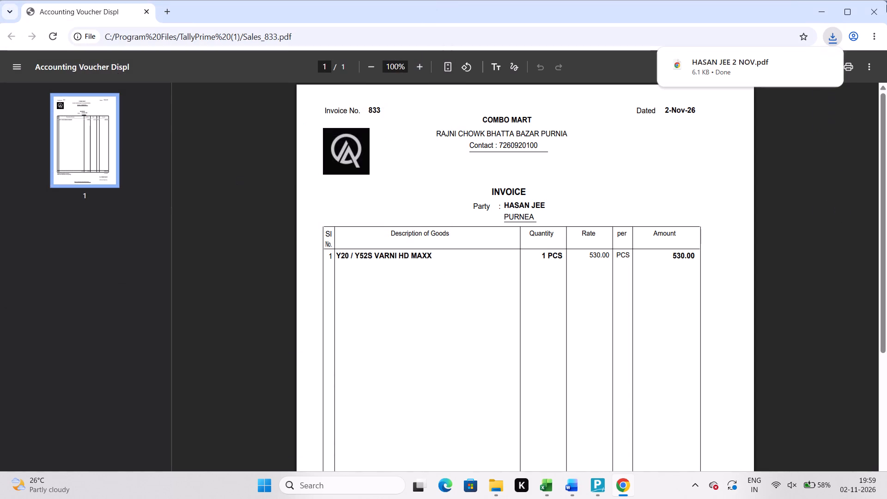
click(886, 21)
key(Escape)
key(Escape)
key(Escape)
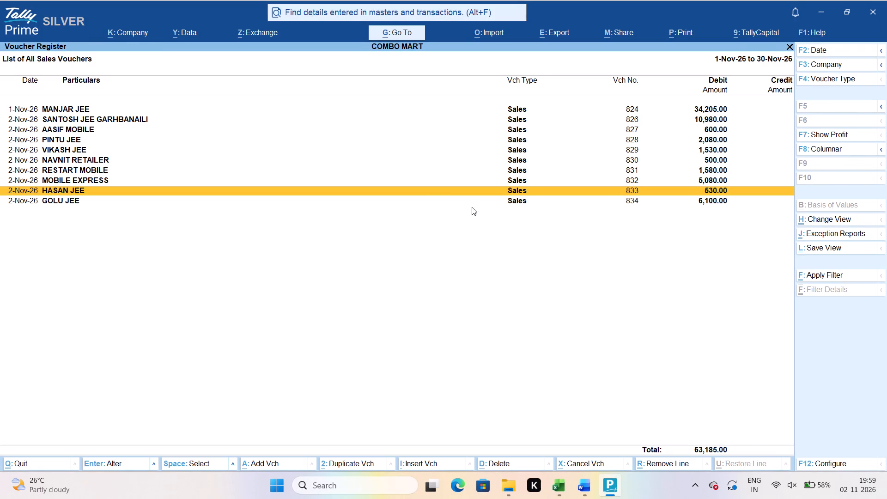
key(Down)
key(Return)
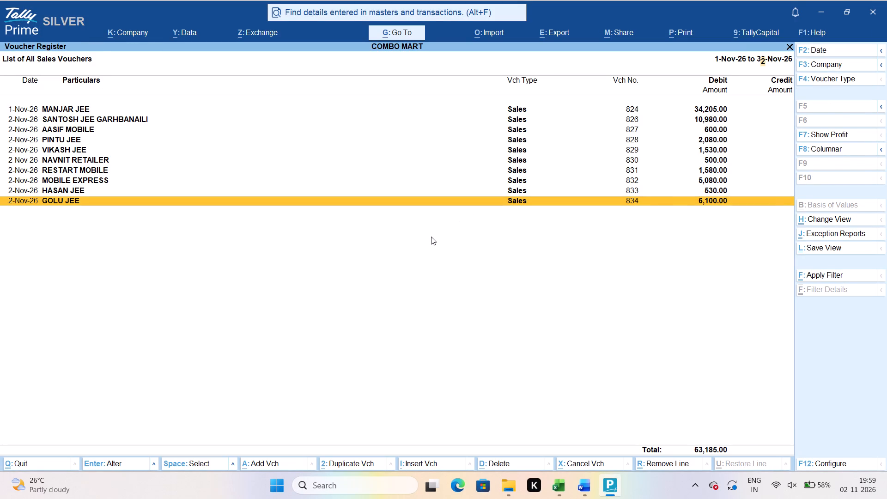
key(ctrl+e)
key(Return)
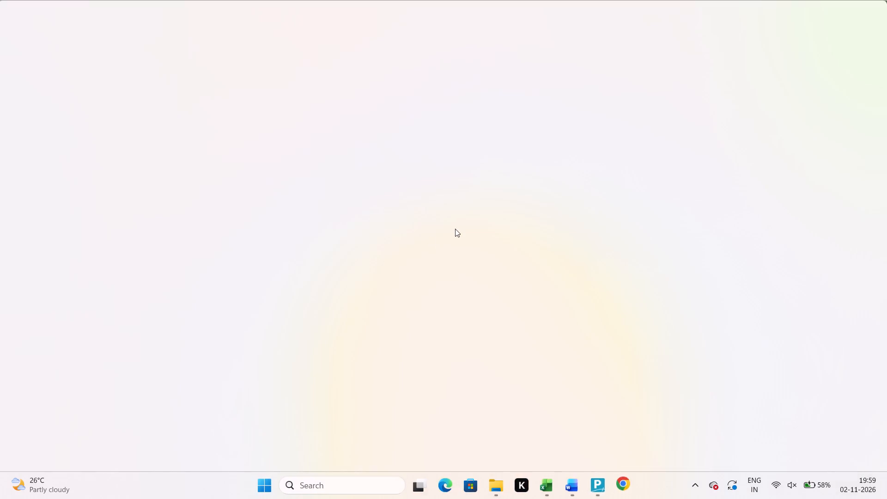
click(834, 66)
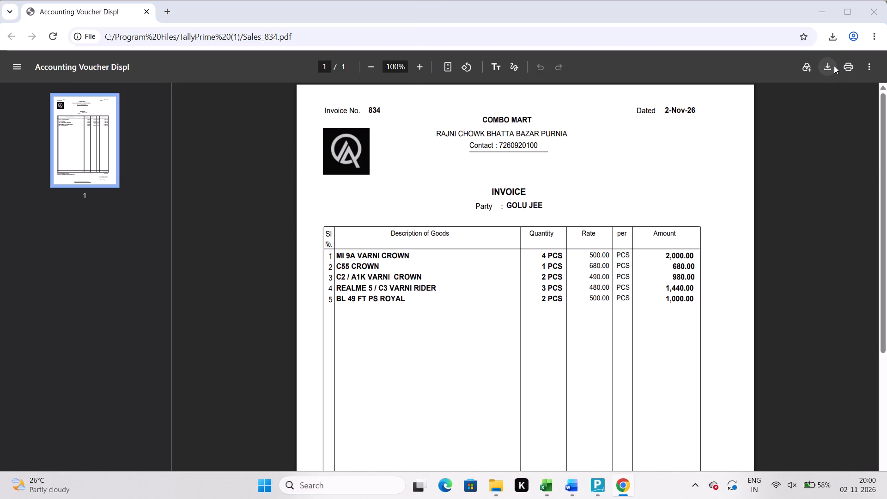
key(BackSpace)
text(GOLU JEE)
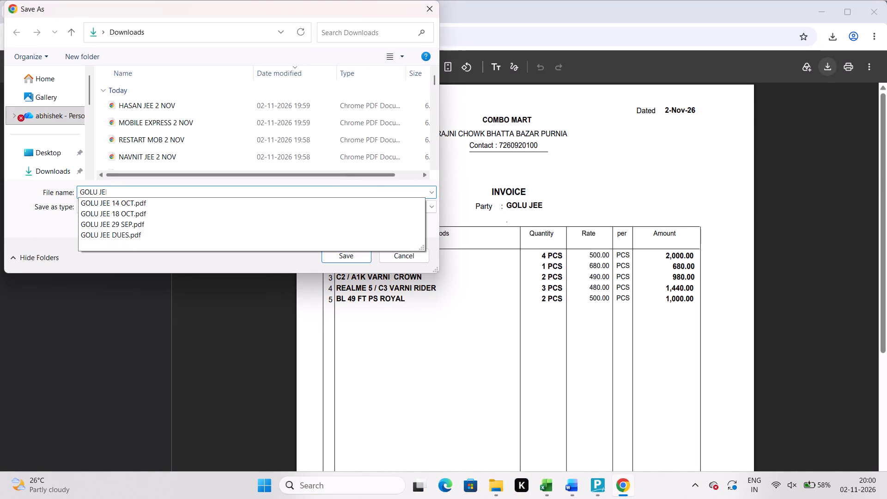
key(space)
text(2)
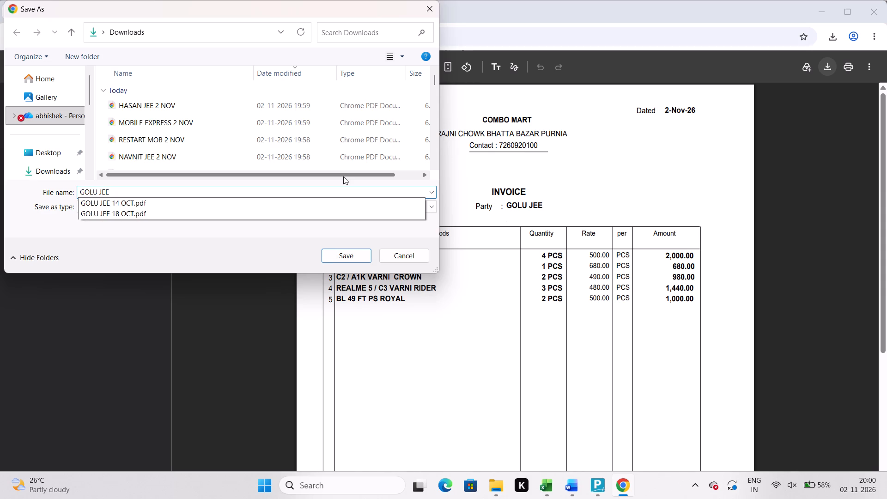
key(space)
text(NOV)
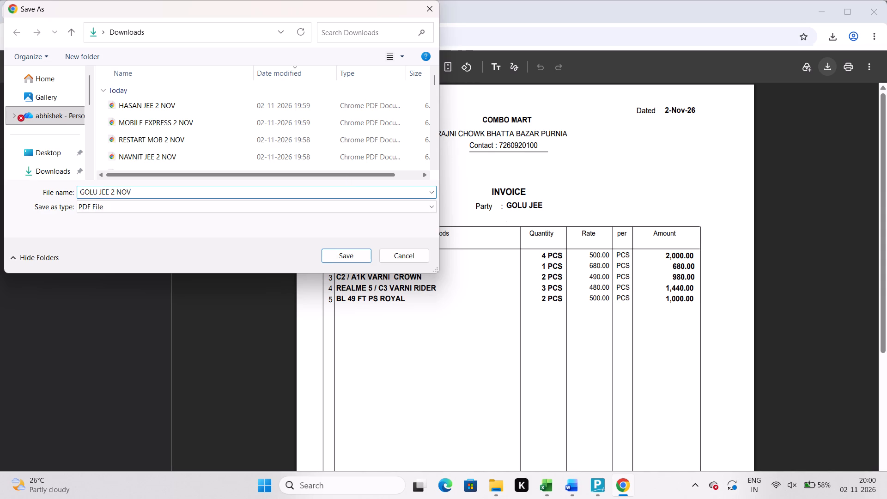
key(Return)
click(872, 3)
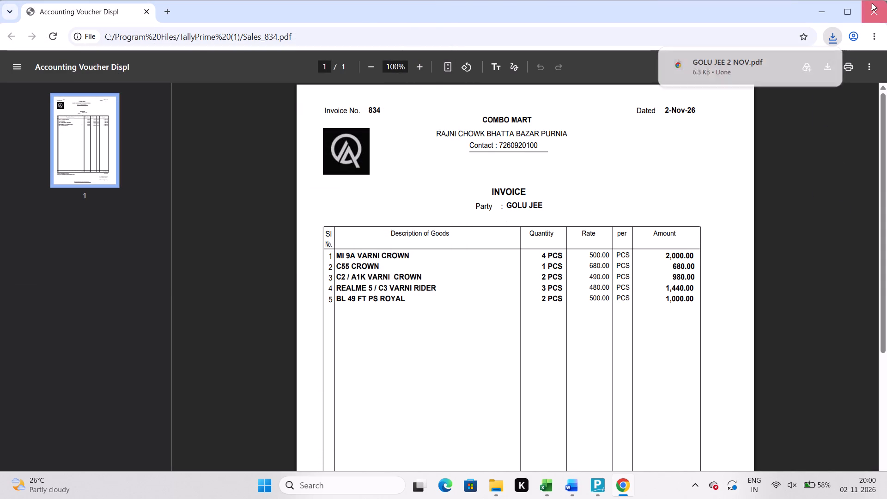
key(Escape)
key(Escape)
key(Escape)
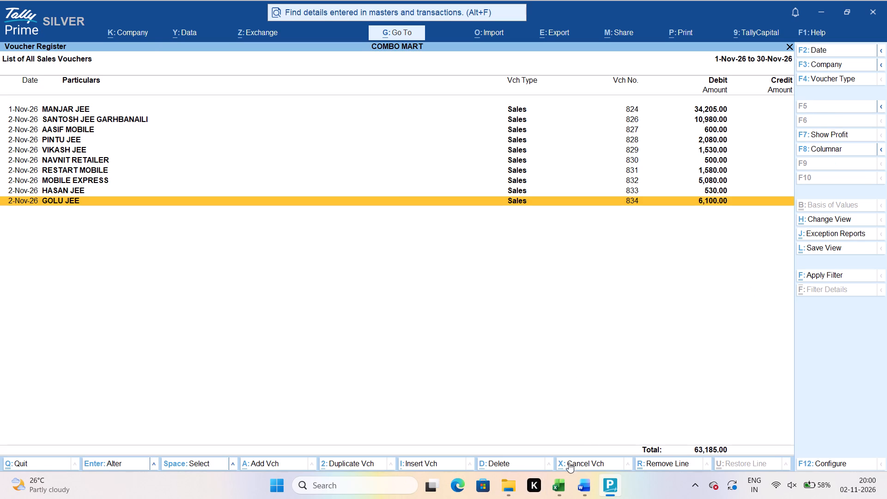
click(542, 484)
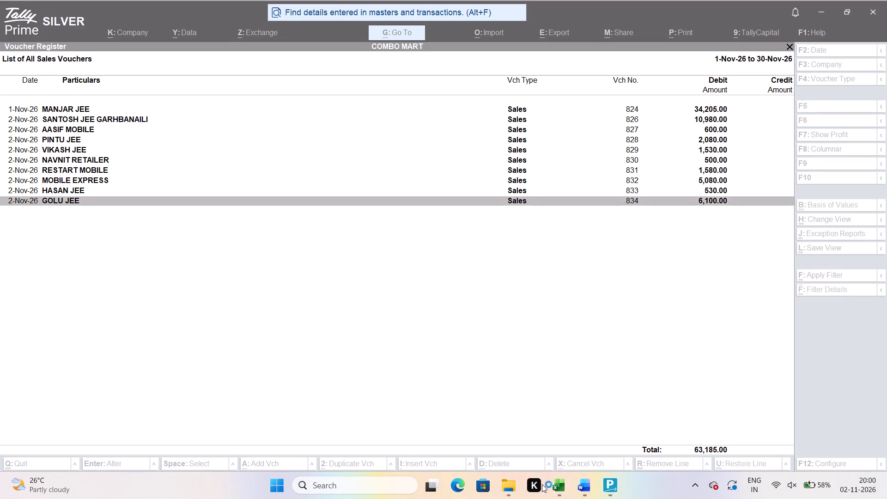